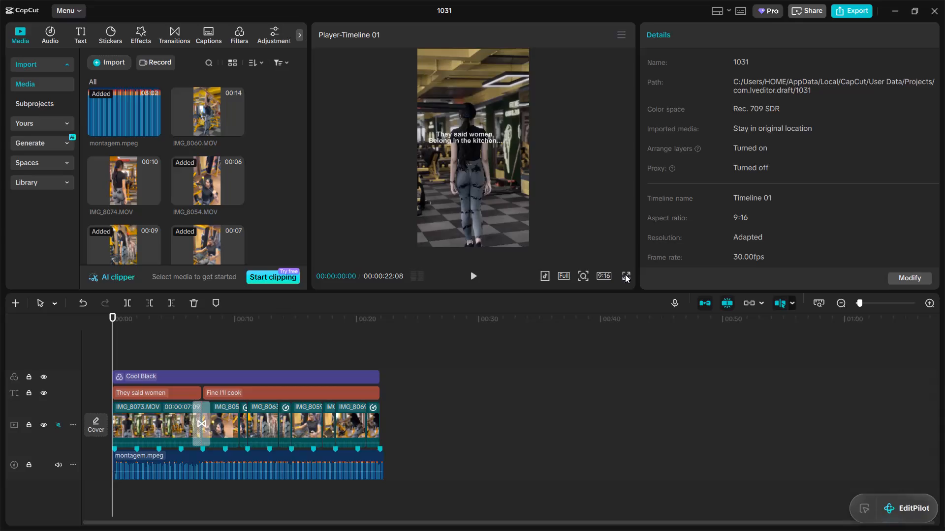
Preview the gym edit full screen from the start through the change to the "Fine I'll cook" text, then leave full screen.
left_click(626, 274)
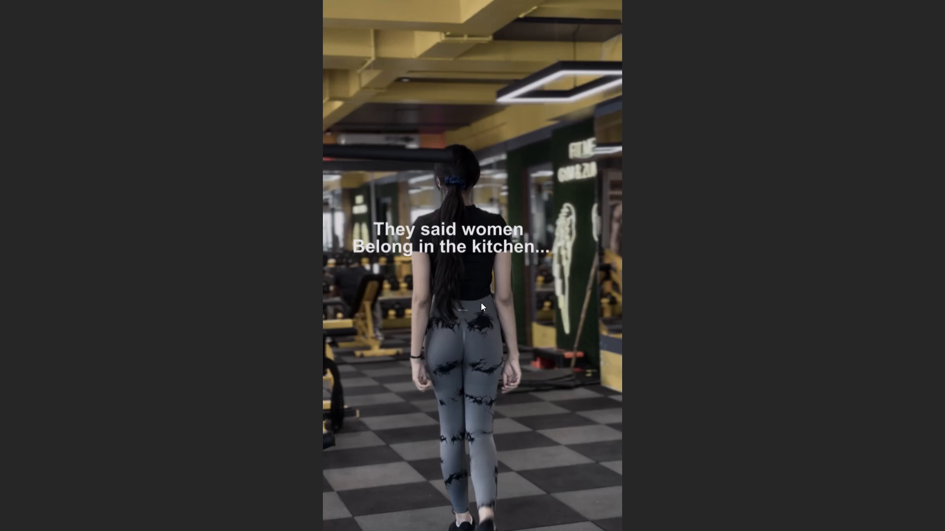
key("space")
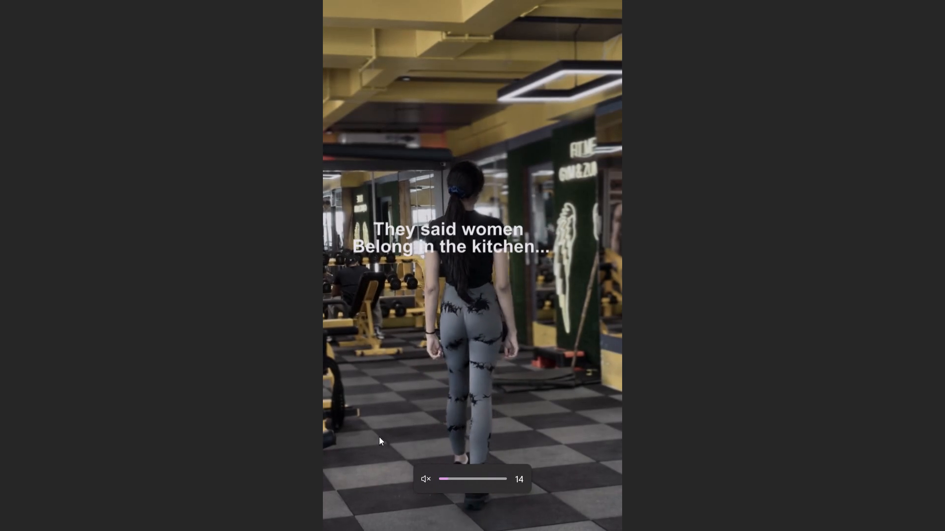
left_click(379, 437)
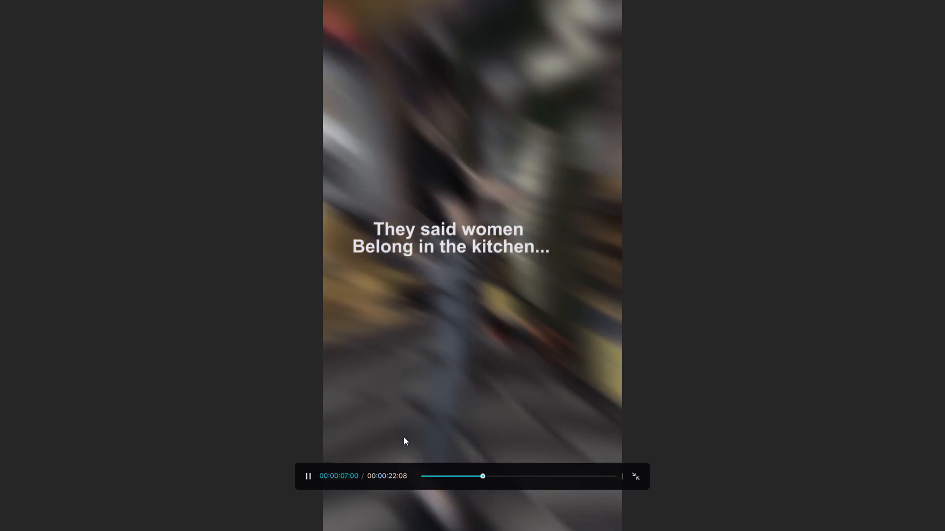
key("space")
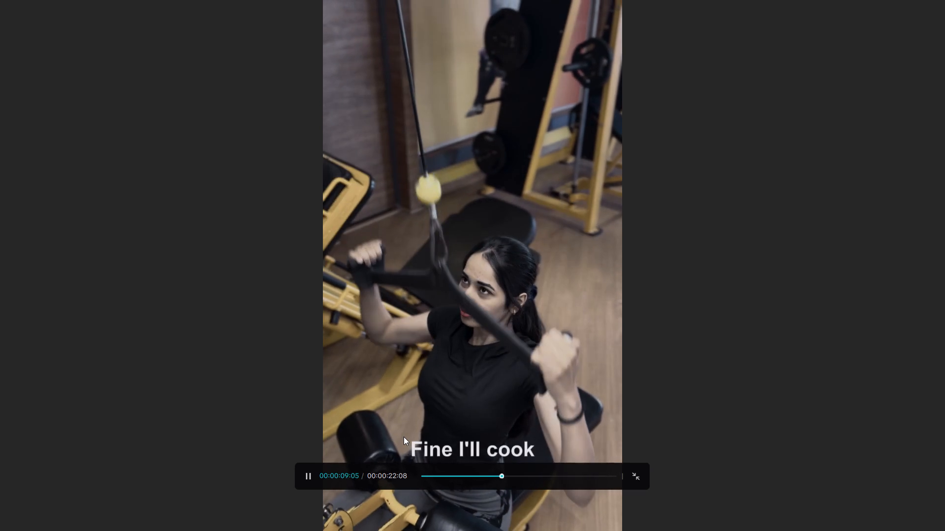
key("Escape")
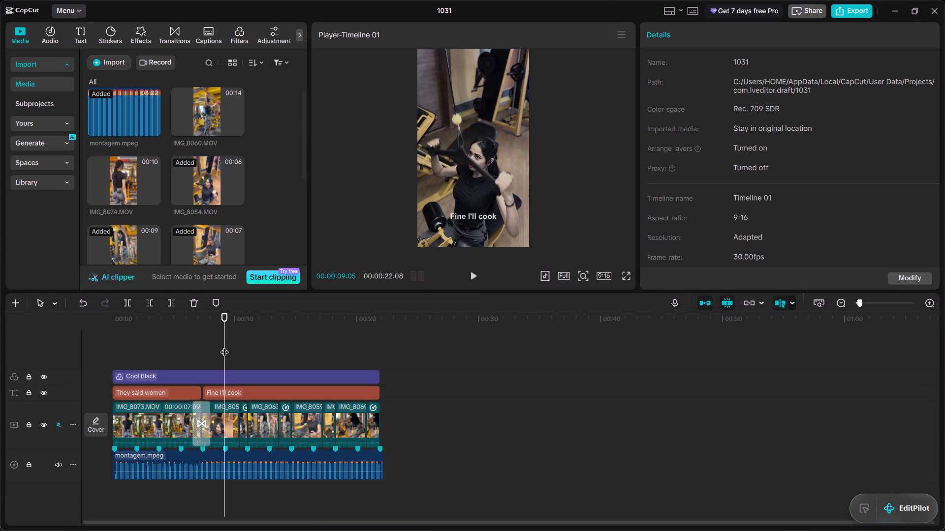
Return the playhead to the start and play the edit in the player past the transition after the first clip.
left_click_drag(225, 345, 43, 390)
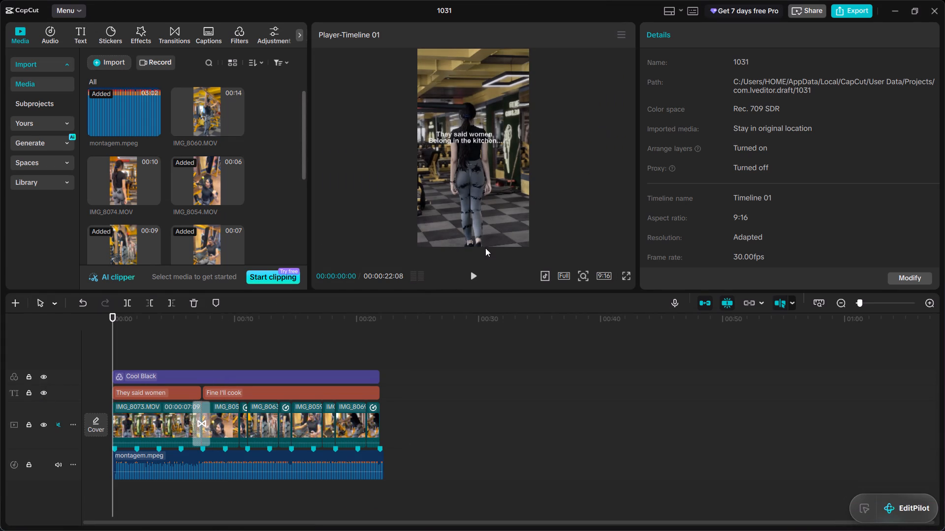
left_click(474, 275)
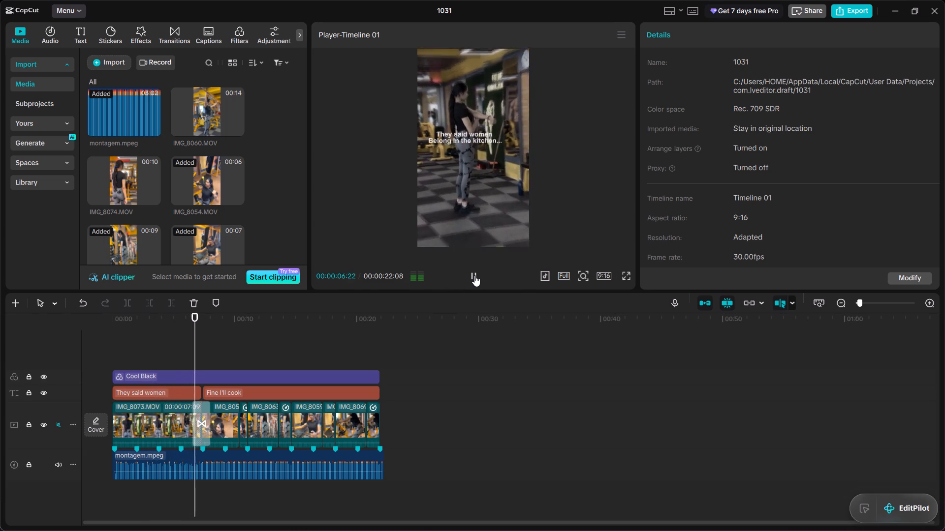
key("space")
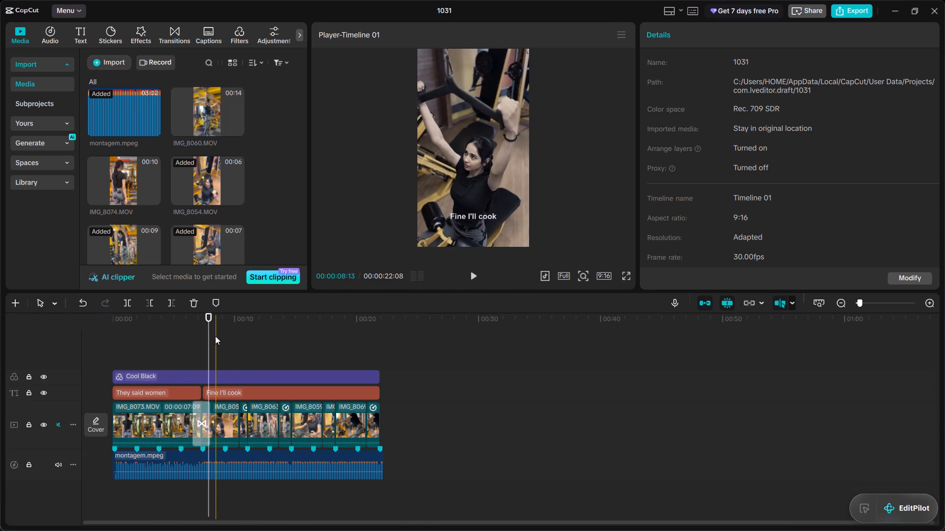
Return the playhead to the start and replay the opening "They said women Belong in the kitchen..." section full screen.
left_click_drag(210, 334, 117, 372)
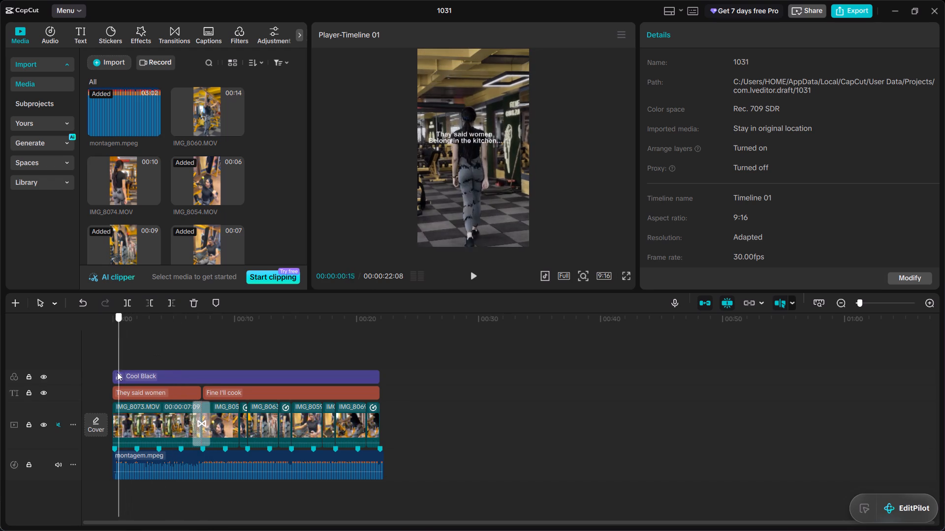
left_click_drag(117, 372, 114, 374)
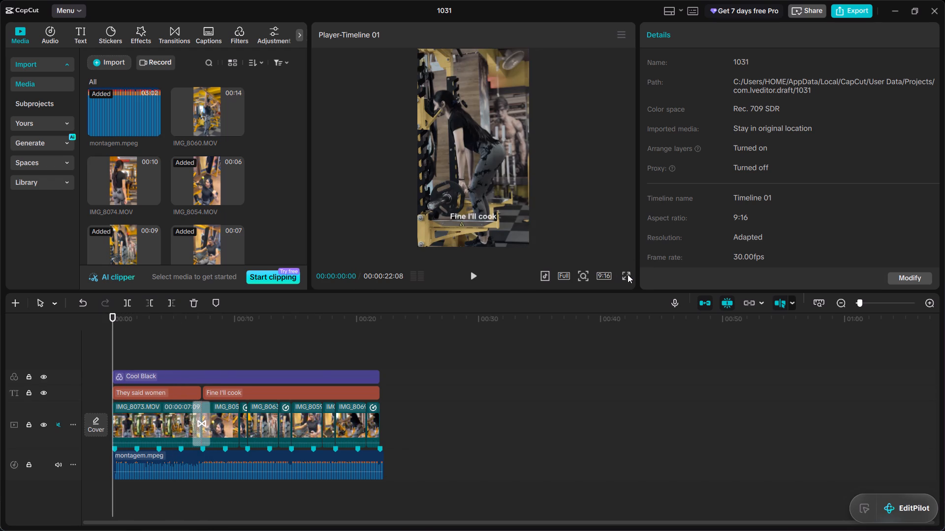
left_click(628, 276)
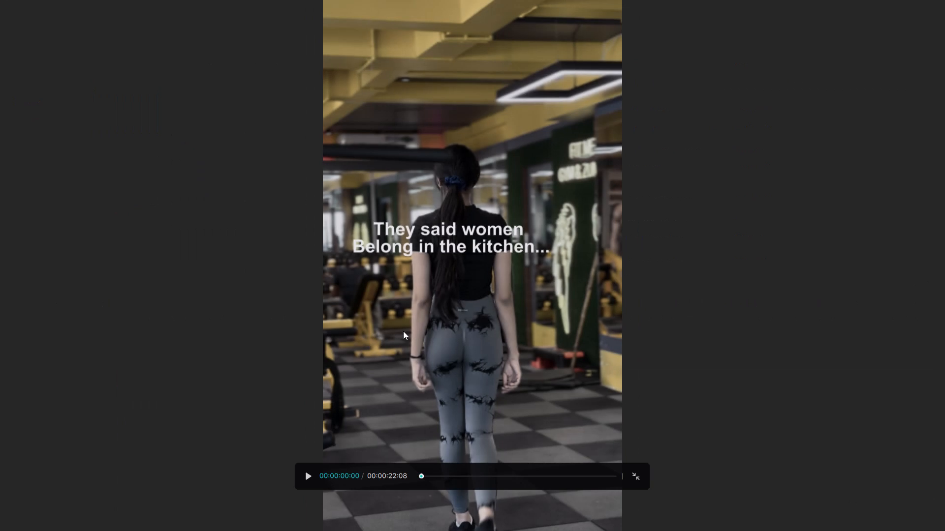
left_click(384, 491)
key("l")
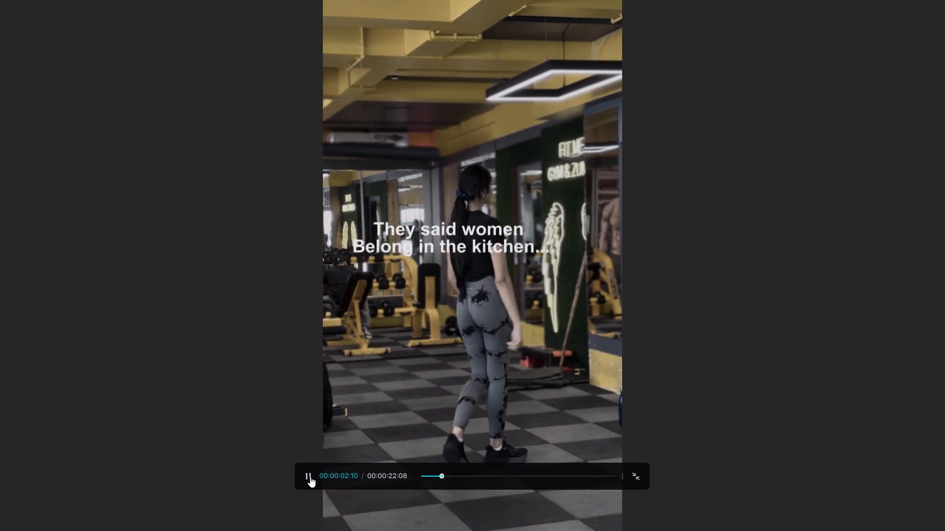
key("space")
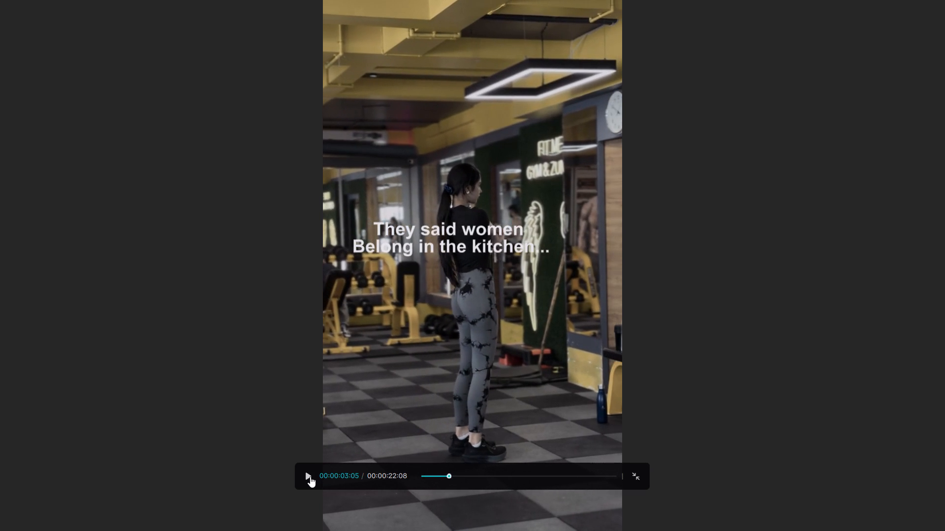
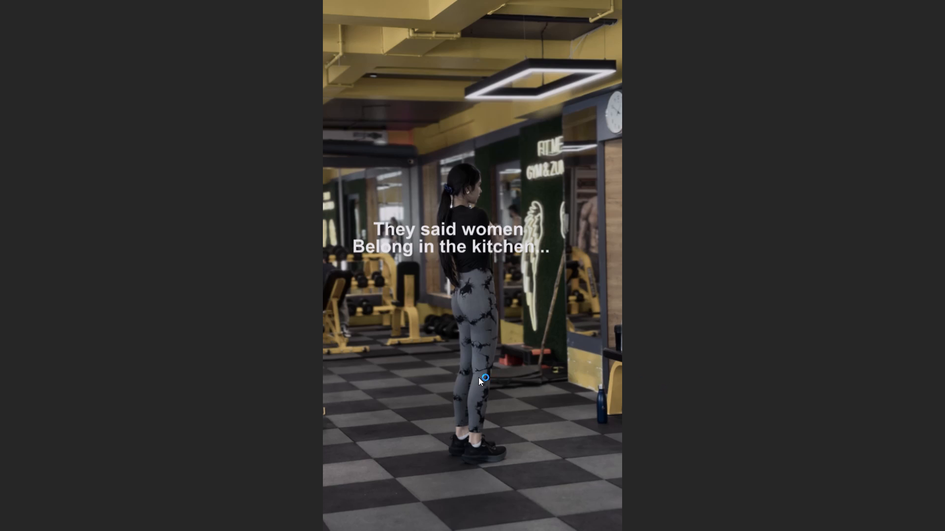
Play the full-screen preview from the "They said women Belong in the kitchen..." opening into the "Fine I'll cook" clip, then pause.
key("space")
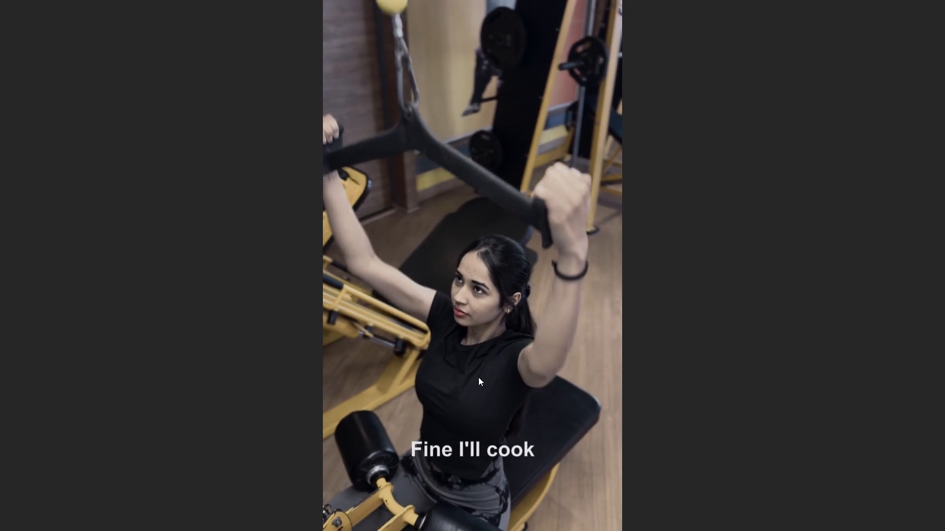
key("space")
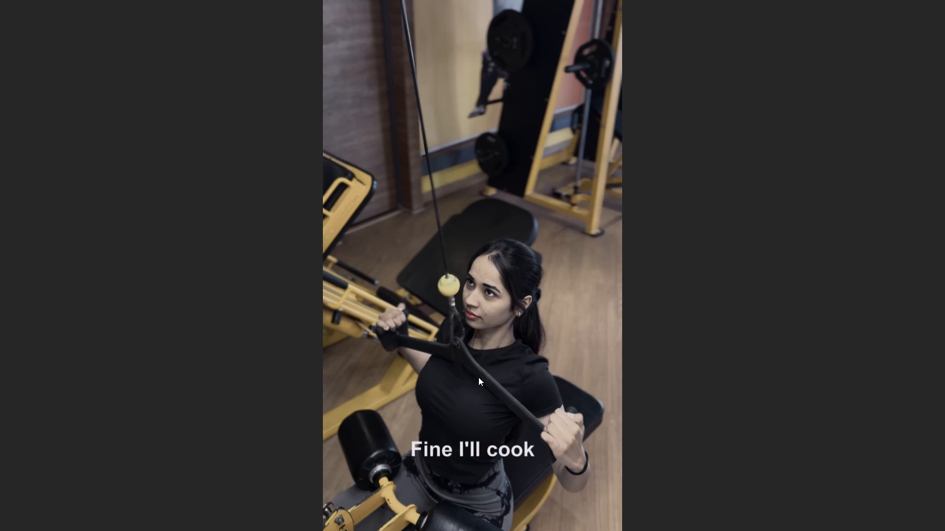
Rewind the full-screen preview to near the start, replay it into the "Fine I'll cook" section, and leave full screen.
left_click(484, 332)
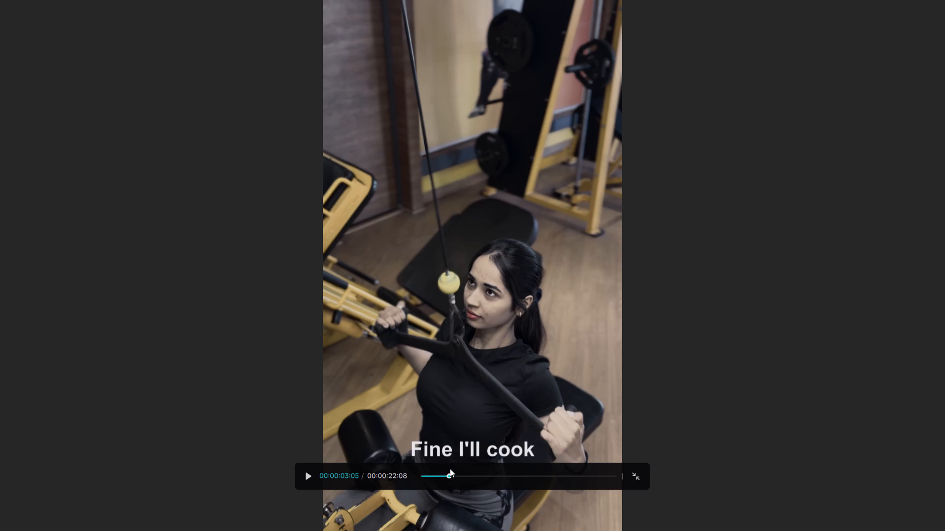
left_click_drag(450, 472, 441, 474)
left_click_drag(457, 478, 423, 477)
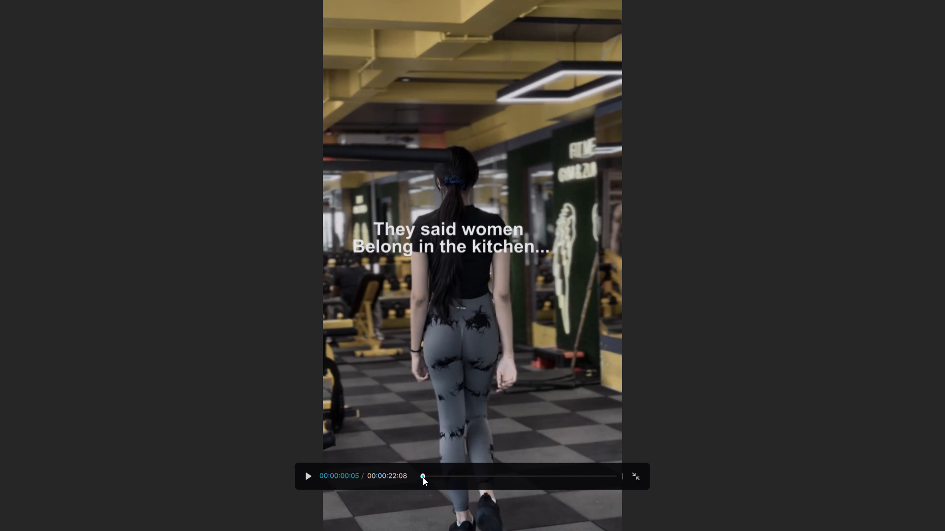
key("space")
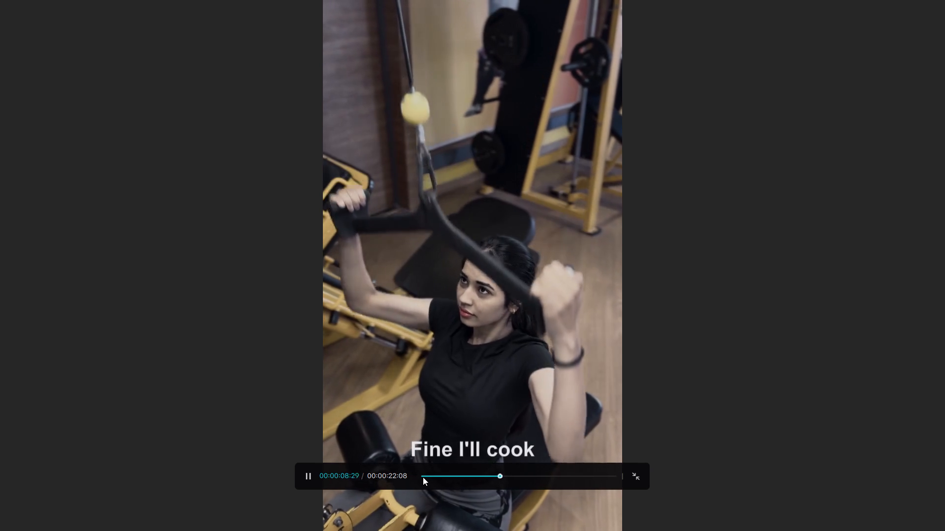
key("space")
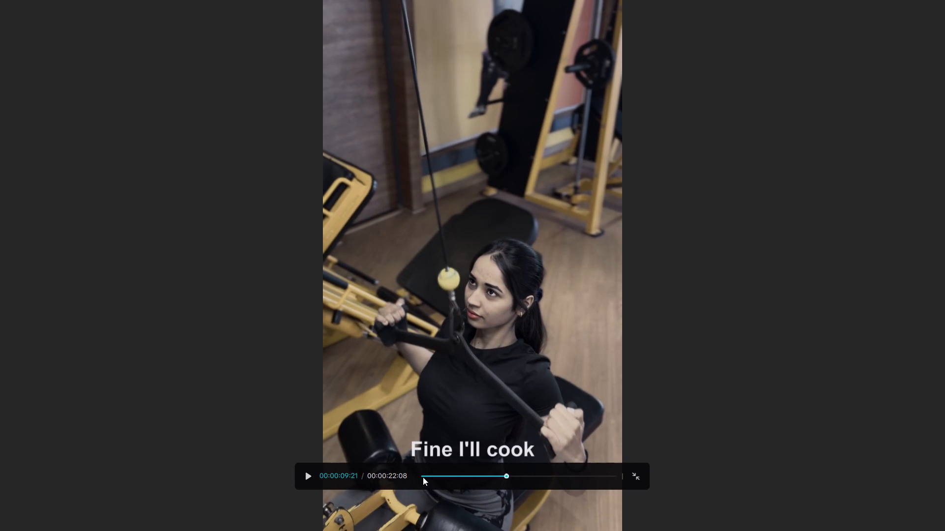
key("Escape")
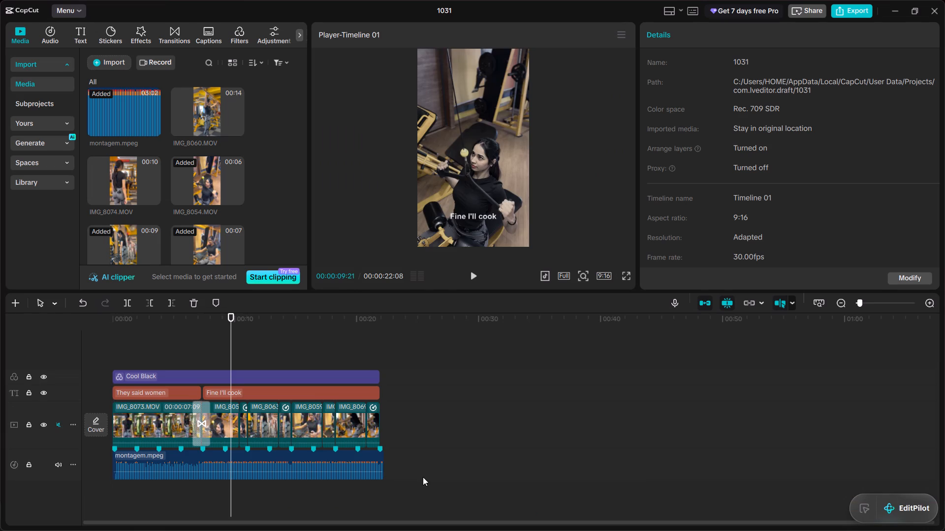
Delete the short speed-adjusted piece after clip IMG_8054 and trim IMG_8054's end back to the beat marker at about 9 s.
left_click(244, 424)
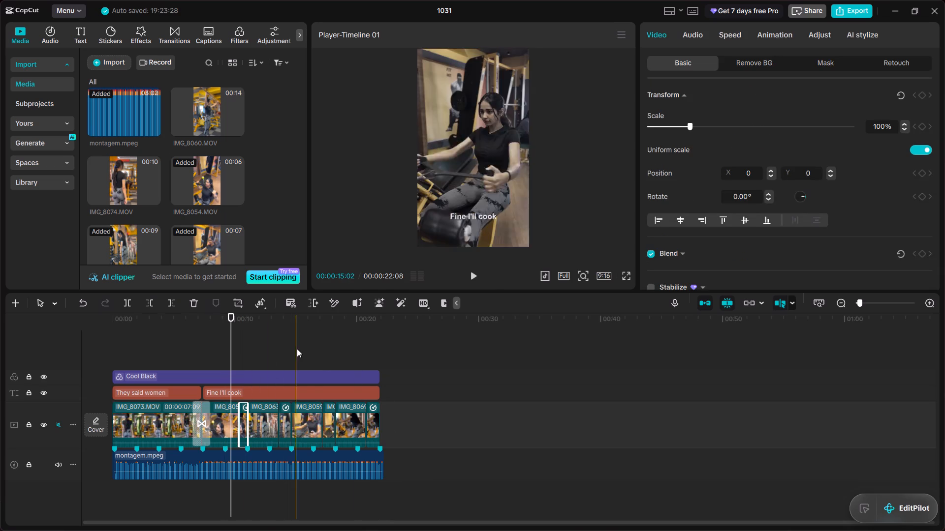
left_click(194, 302)
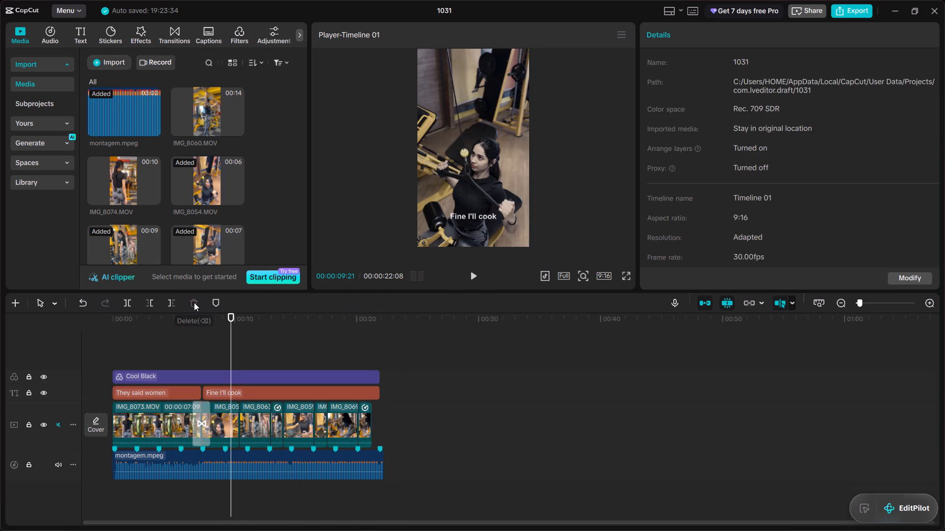
left_click(221, 424)
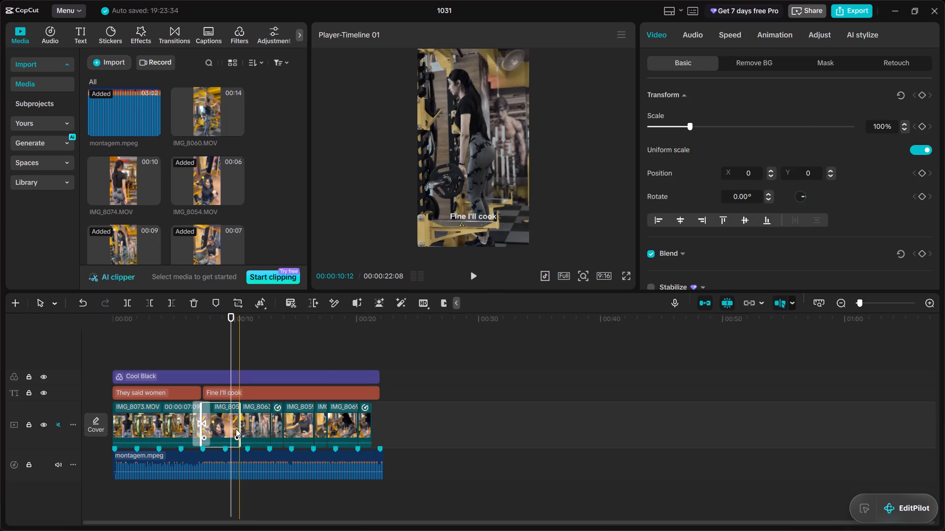
left_click_drag(239, 430, 229, 430)
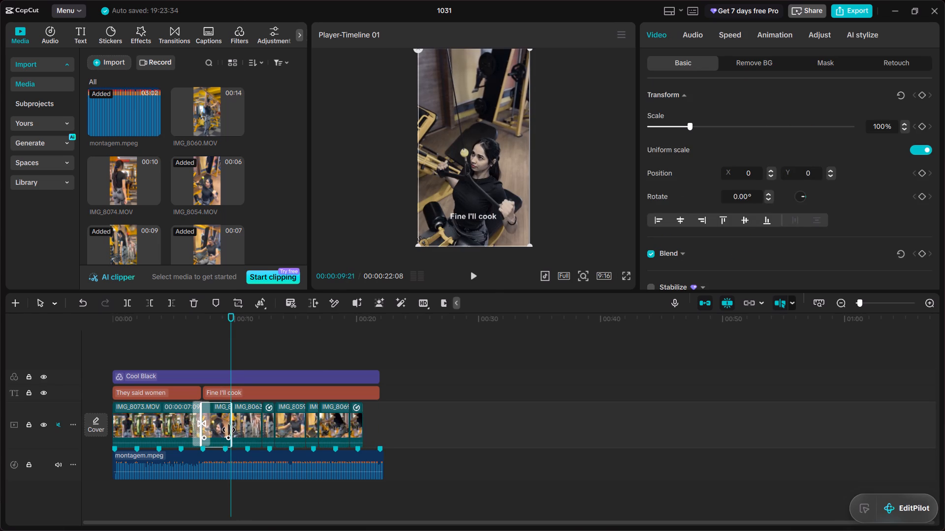
left_click_drag(229, 430, 223, 430)
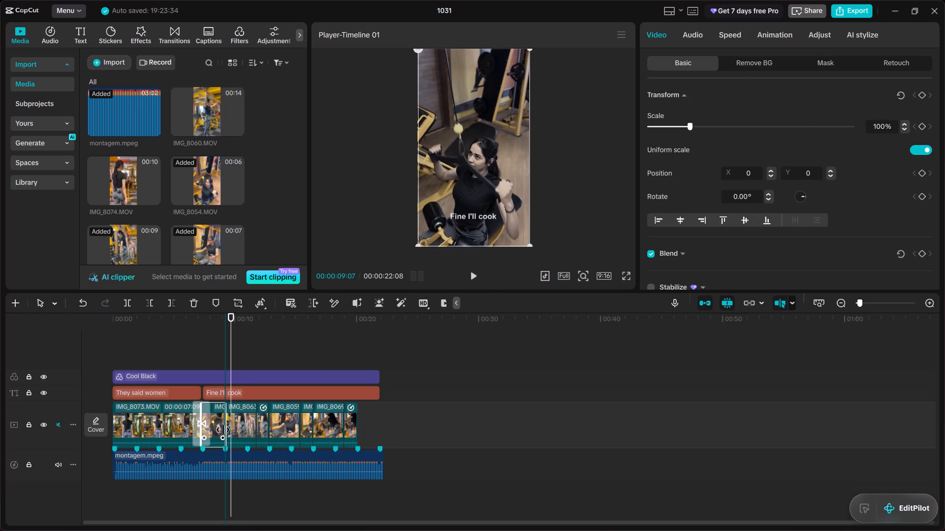
left_click_drag(223, 430, 223, 429)
Delete the short speed-adjusted piece after clip IMG_8063 and trim IMG_8063's end to the beat marker at about 11 s.
left_click(263, 426)
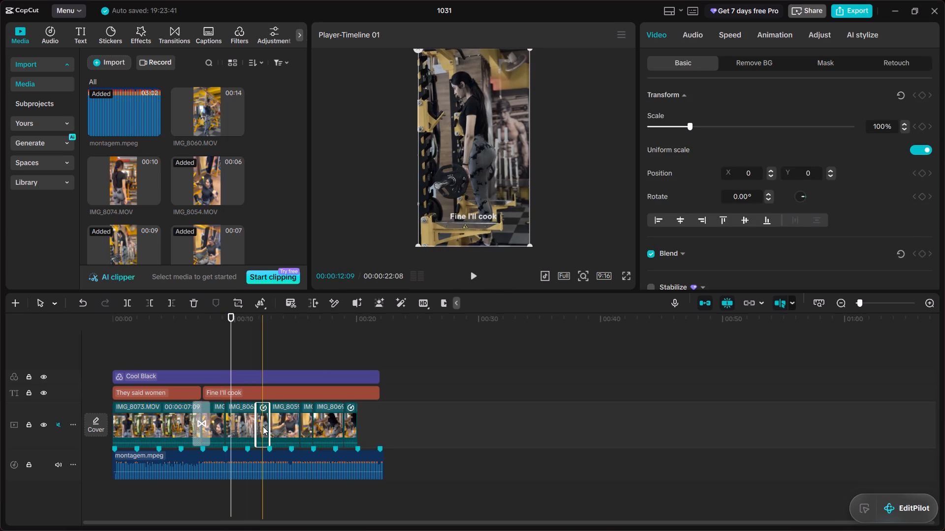
left_click(197, 302)
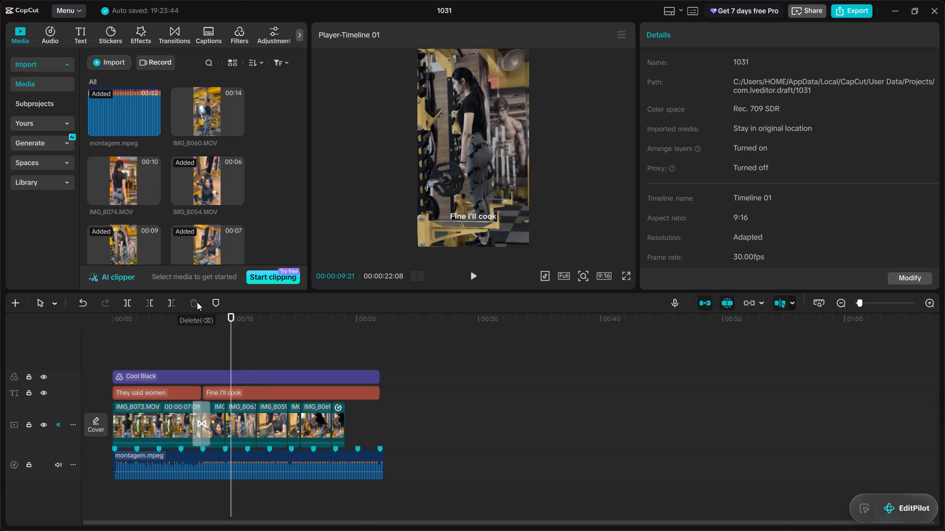
left_click(247, 424)
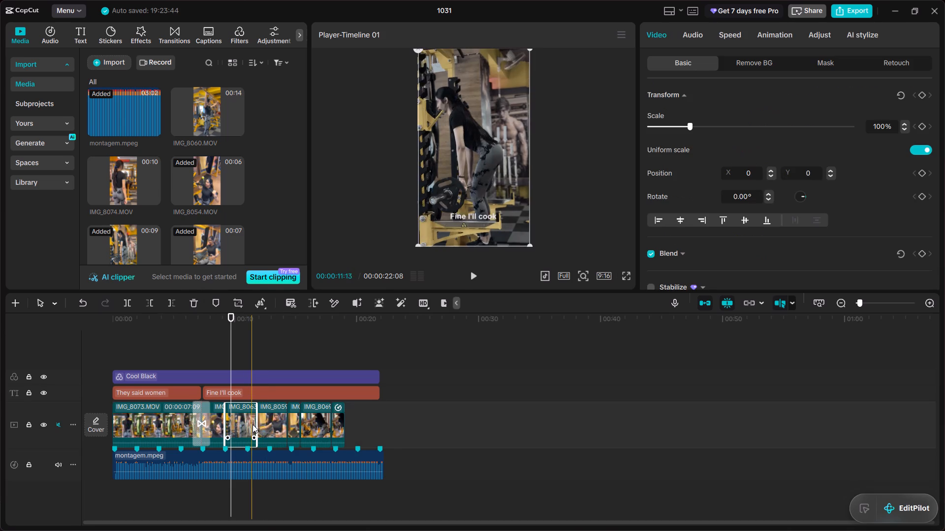
left_click_drag(256, 426, 248, 427)
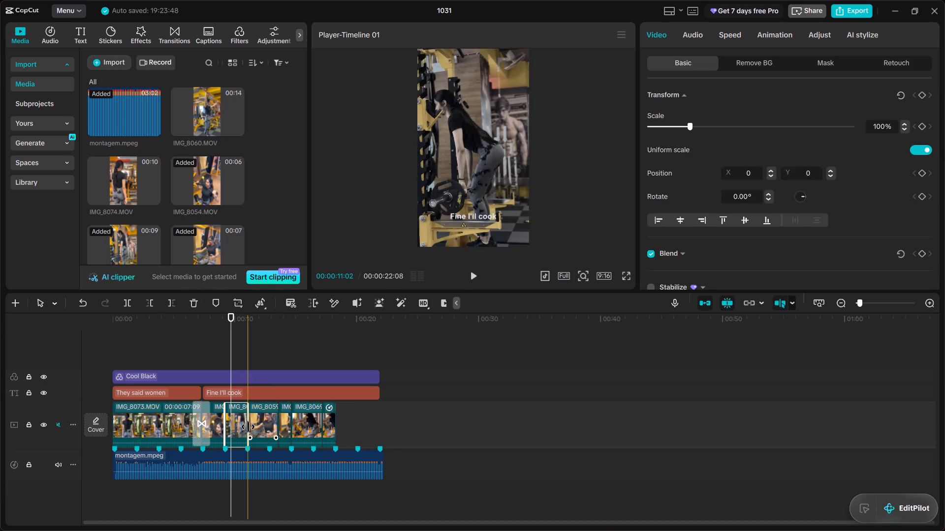
Trim clip IMG_8059's end to the beat marker at about 13 s and delete the short piece that follows it.
left_click(270, 426)
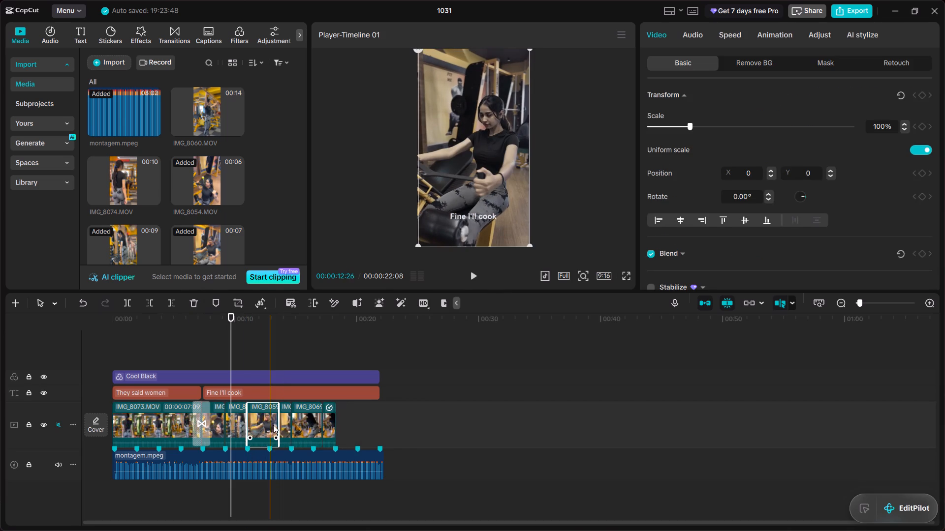
left_click_drag(277, 424, 269, 425)
left_click(275, 423)
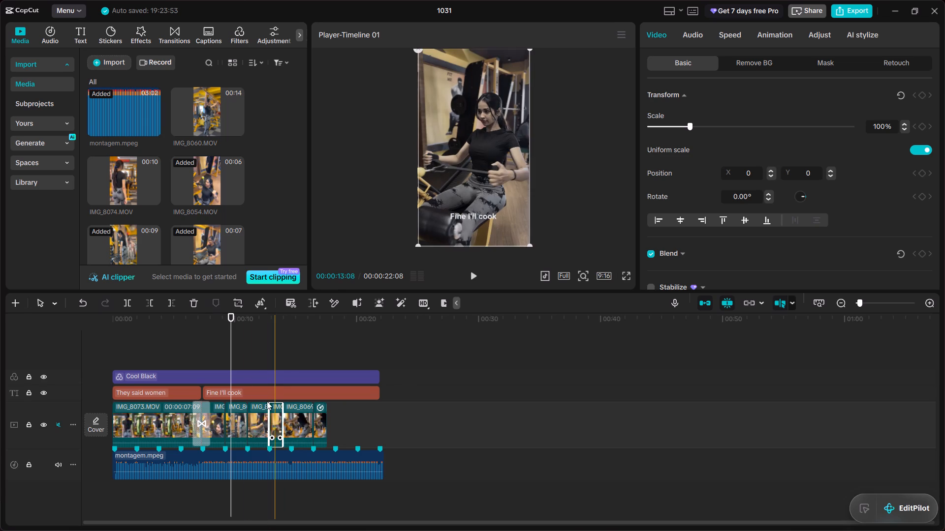
left_click(197, 303)
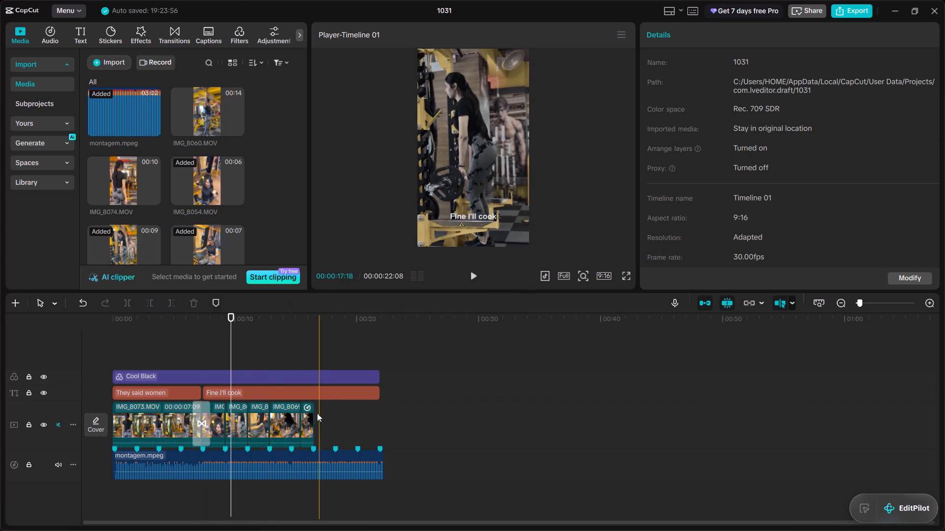
Trim clip IMG_8069's end to the next beat marker and delete the short speed-adjusted piece at the end of the video track.
left_click(276, 422)
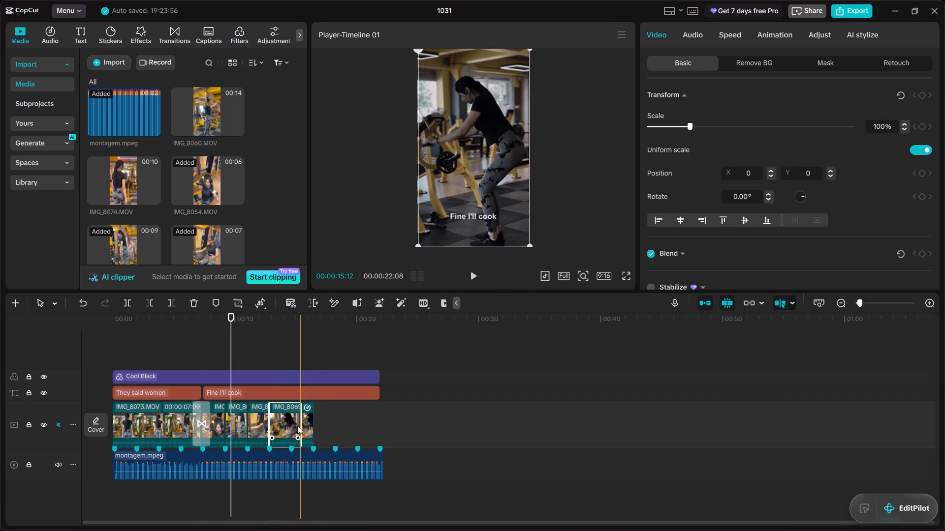
left_click_drag(300, 423, 291, 423)
left_click(296, 421)
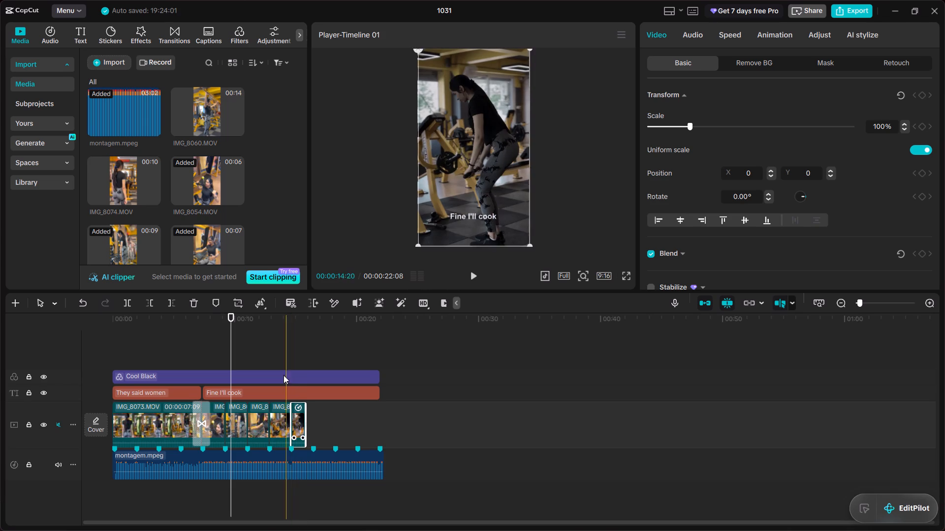
left_click(196, 303)
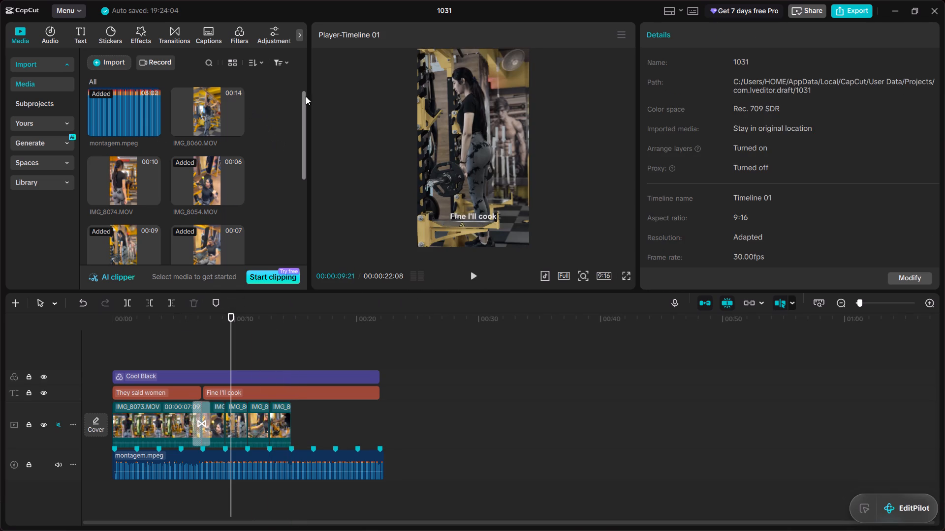
Look through the project's imported media for gym clips that could fill the rest of the timeline.
left_click_drag(305, 125, 301, 162)
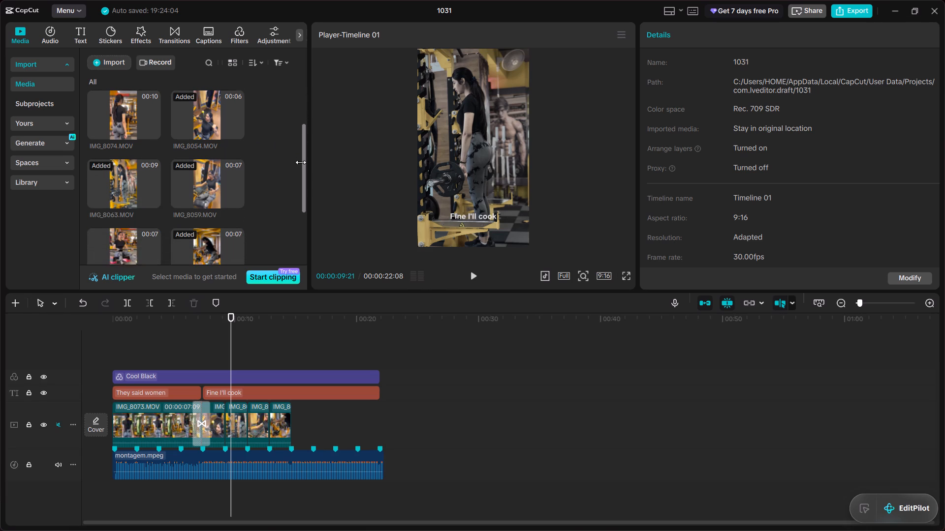
left_click_drag(301, 162, 296, 198)
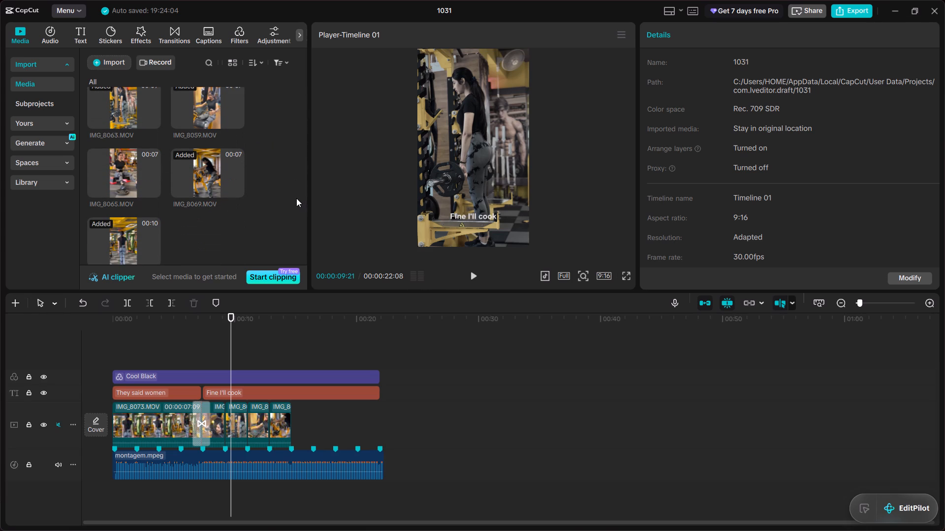
left_click_drag(300, 186, 298, 203)
left_click_drag(305, 187, 304, 205)
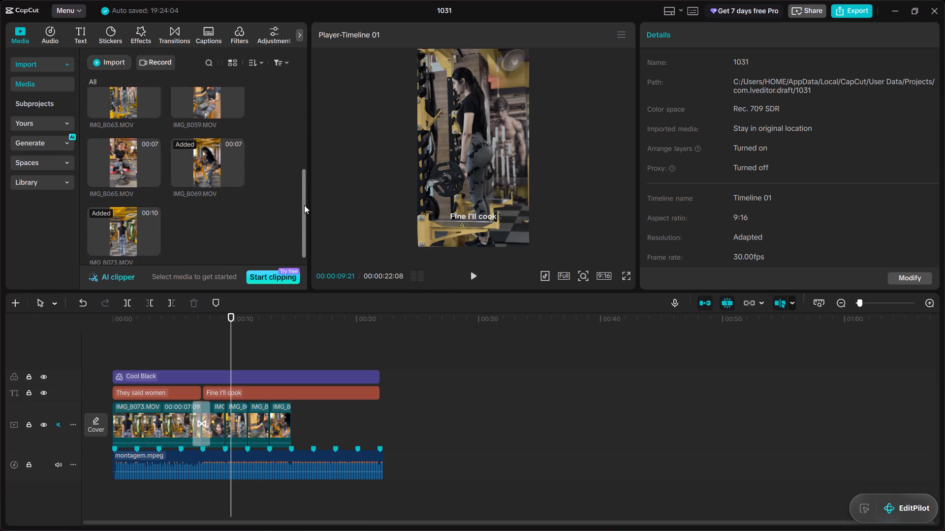
left_click_drag(304, 205, 191, 205)
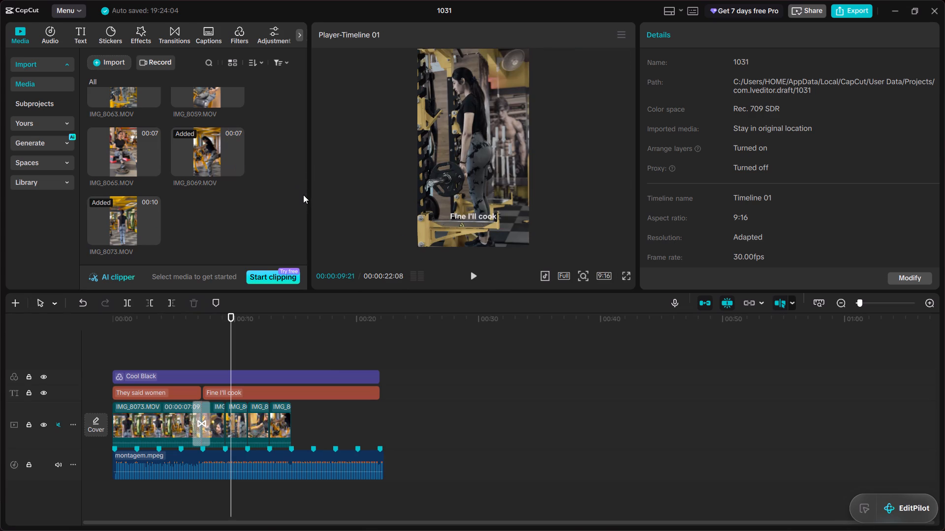
left_click_drag(303, 195, 311, 170)
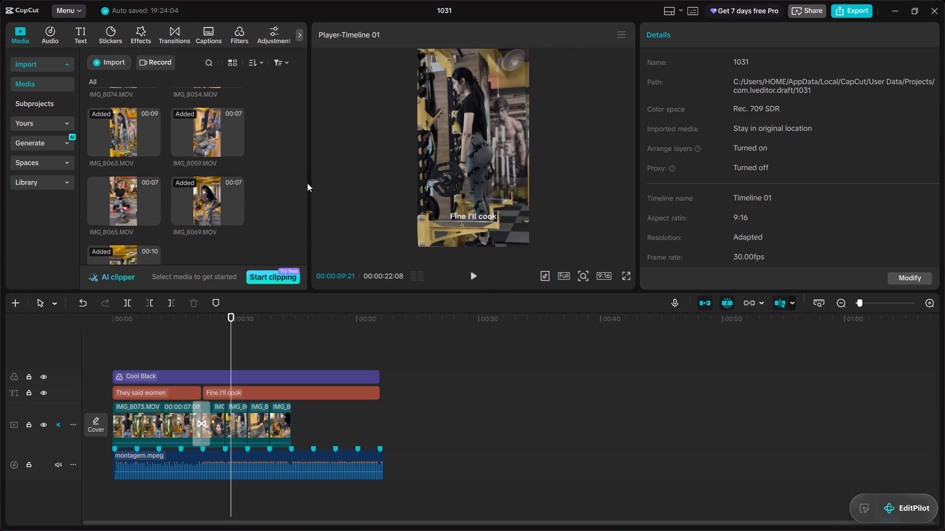
left_click_drag(302, 189, 300, 121)
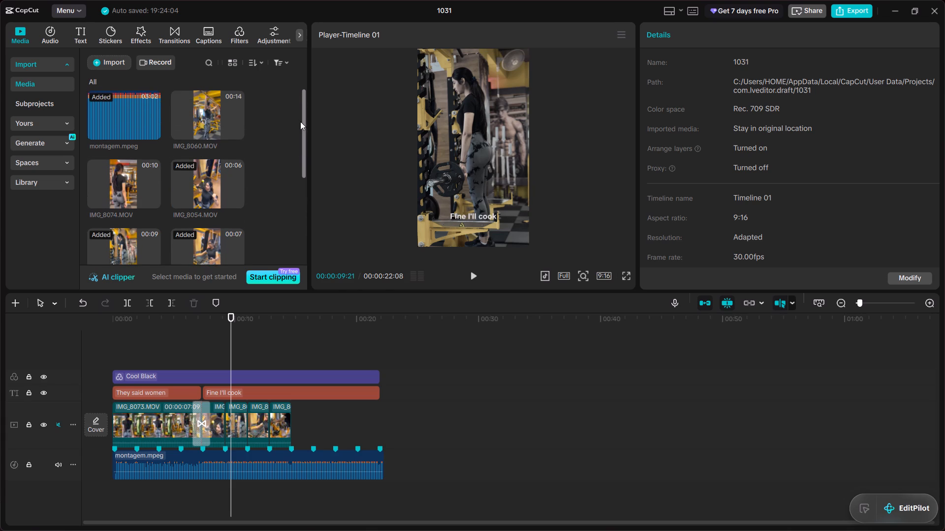
left_click_drag(300, 121, 302, 112)
Import the video IMG_8069 from the sonam folder on the device.
left_click(102, 61)
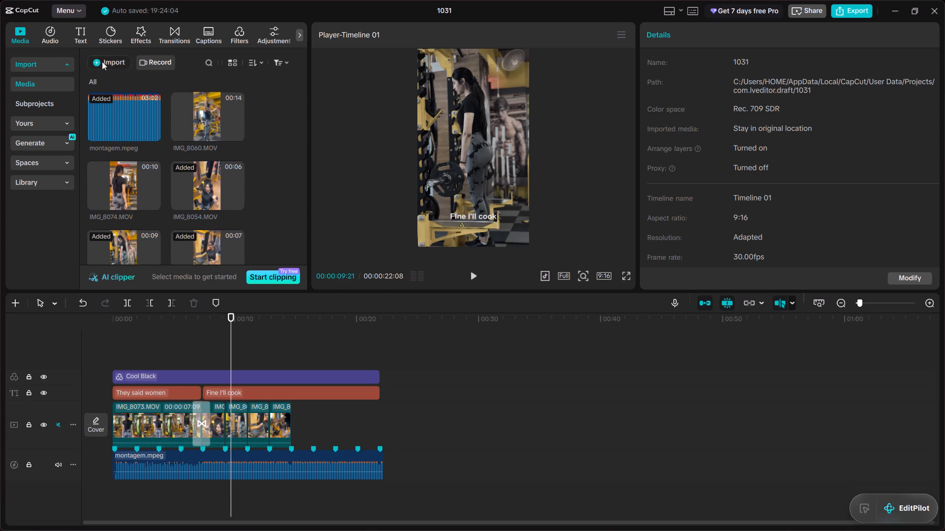
left_click(115, 83)
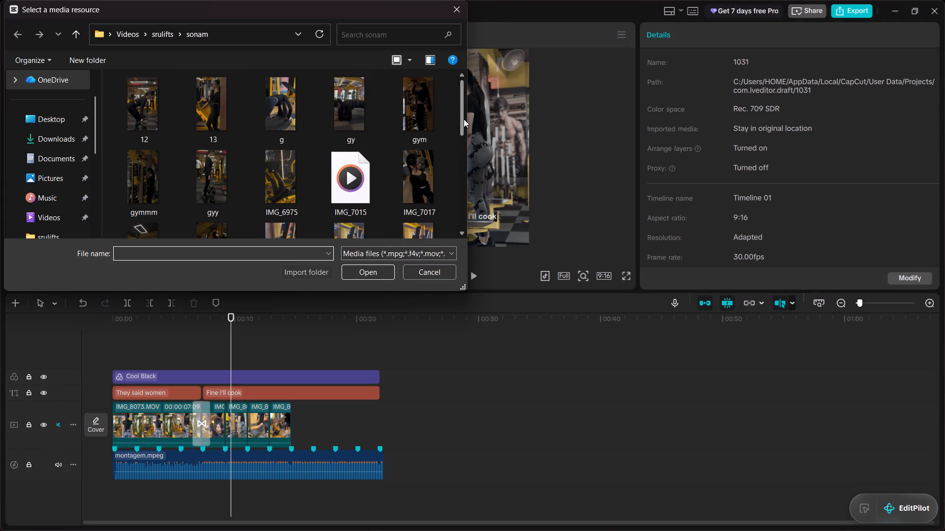
left_click_drag(465, 119, 452, 166)
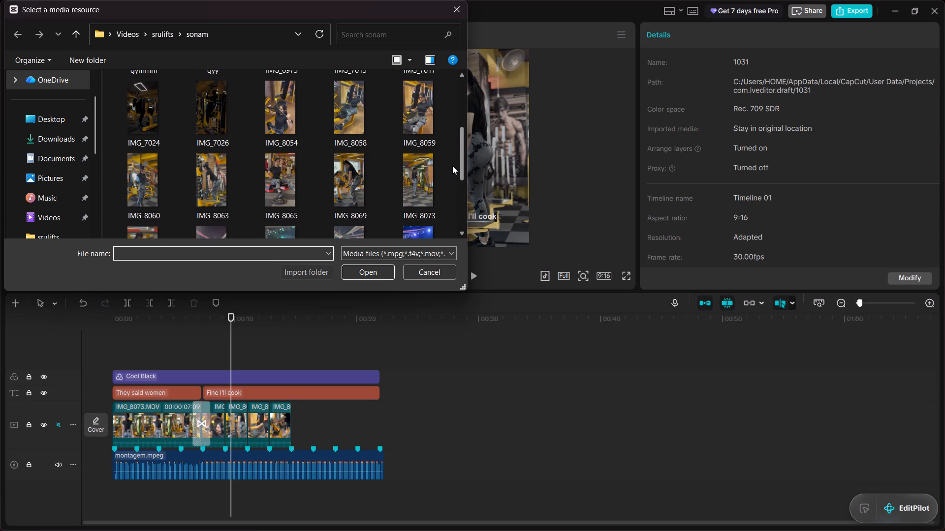
left_click_drag(452, 166, 452, 158)
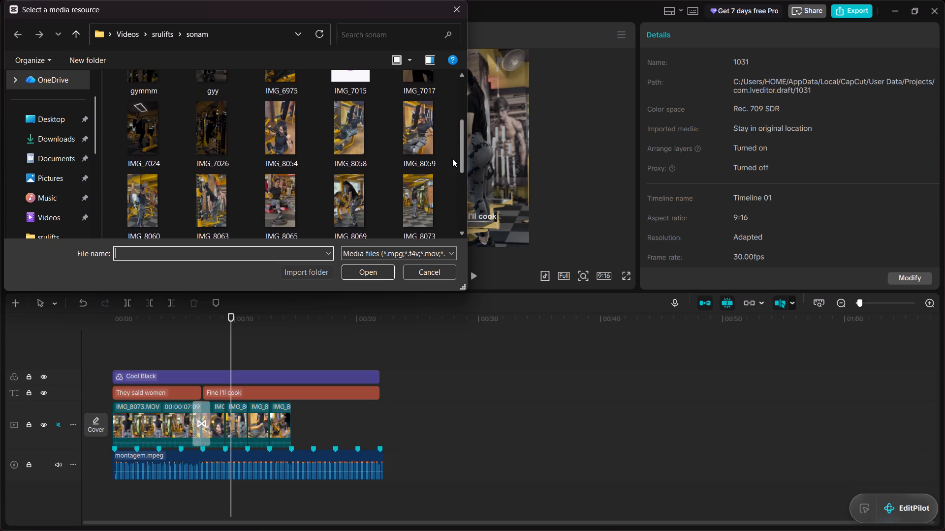
left_click_drag(452, 158, 453, 157)
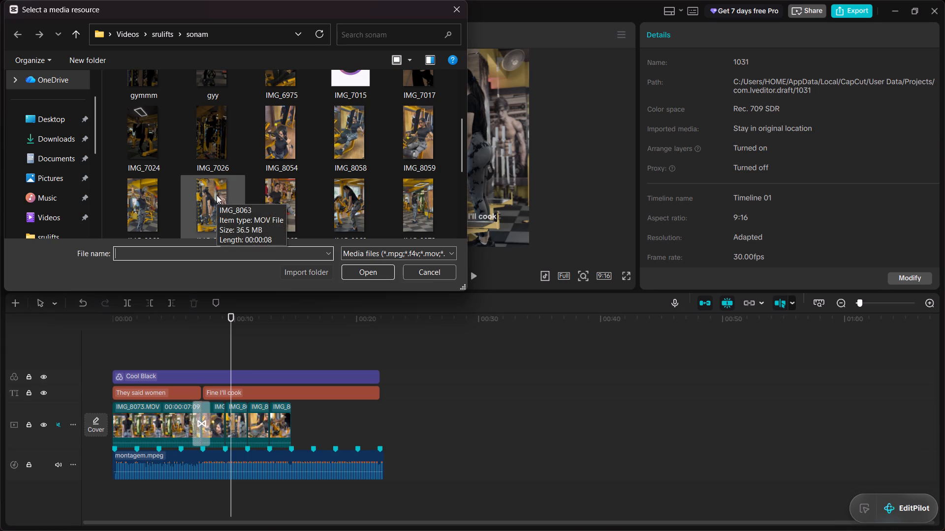
left_click(354, 199)
key("Return")
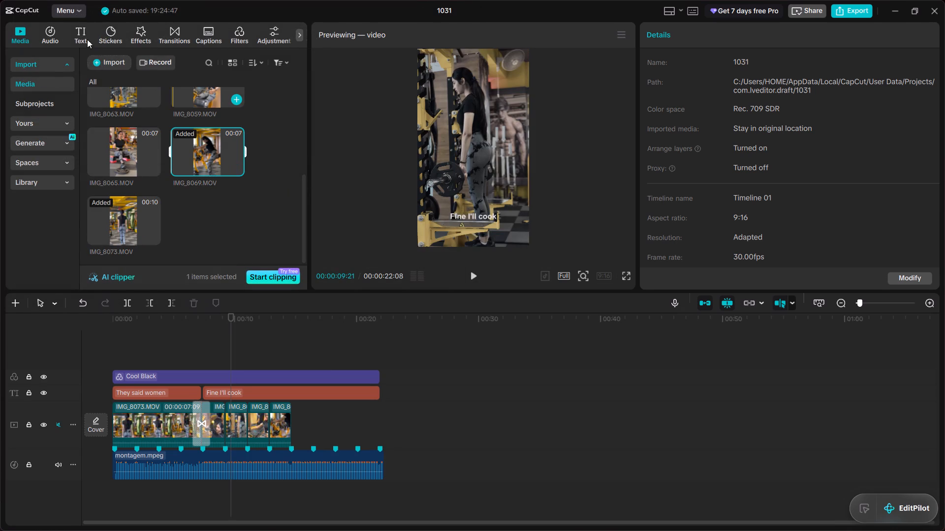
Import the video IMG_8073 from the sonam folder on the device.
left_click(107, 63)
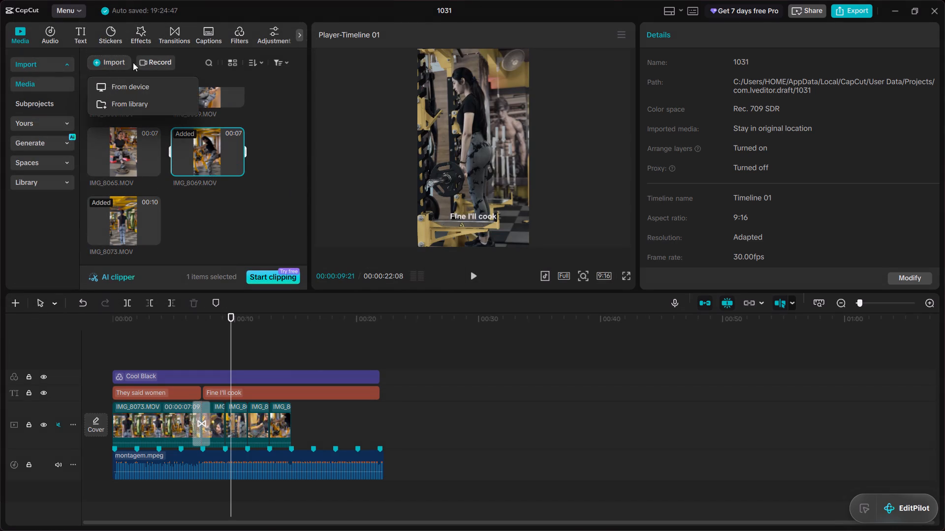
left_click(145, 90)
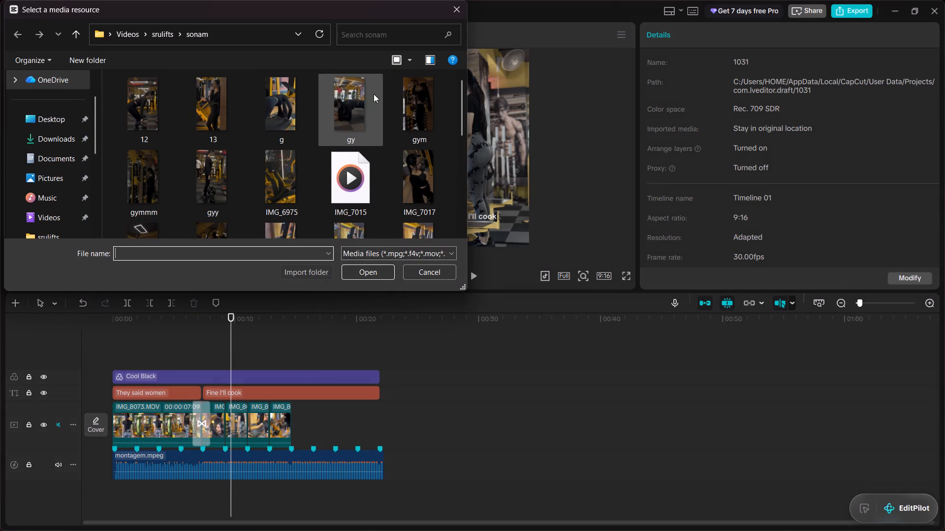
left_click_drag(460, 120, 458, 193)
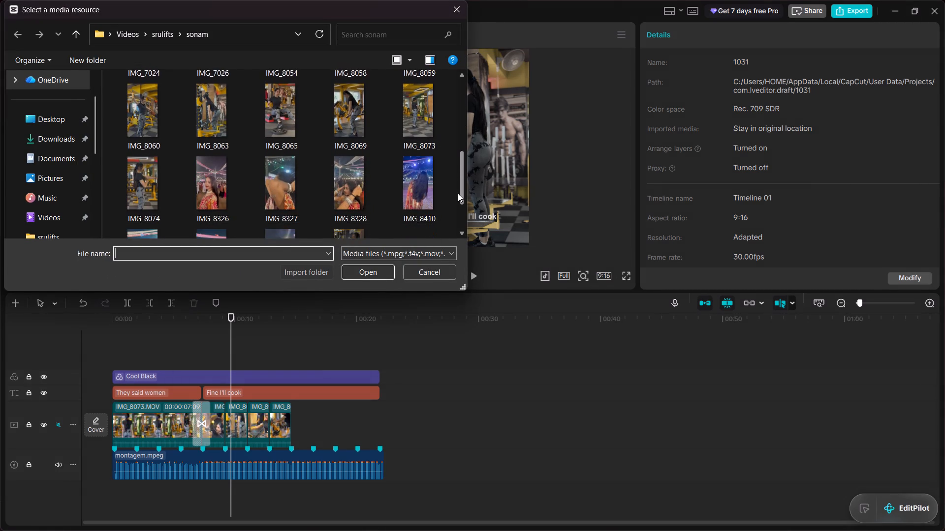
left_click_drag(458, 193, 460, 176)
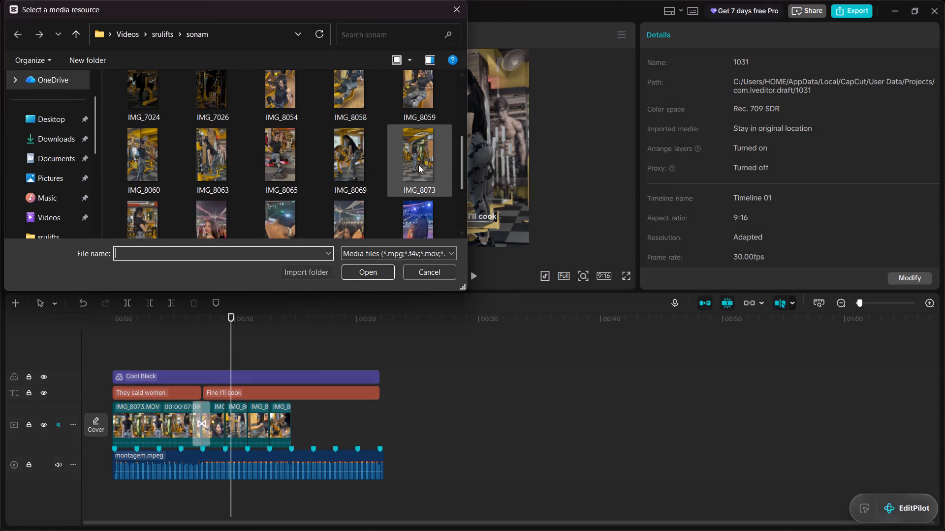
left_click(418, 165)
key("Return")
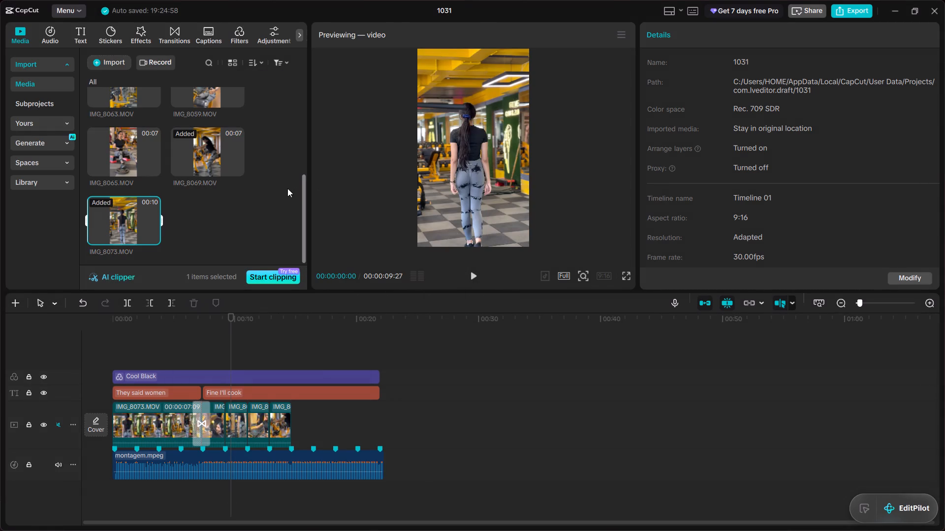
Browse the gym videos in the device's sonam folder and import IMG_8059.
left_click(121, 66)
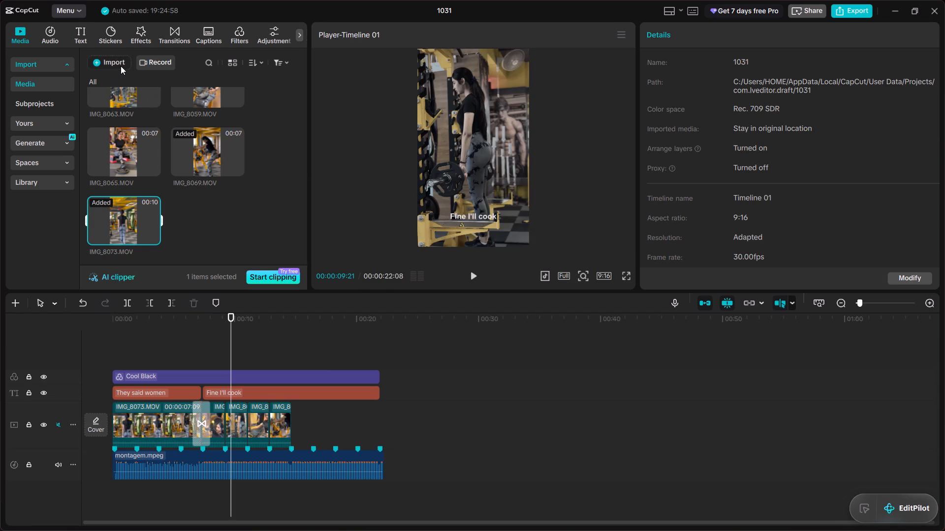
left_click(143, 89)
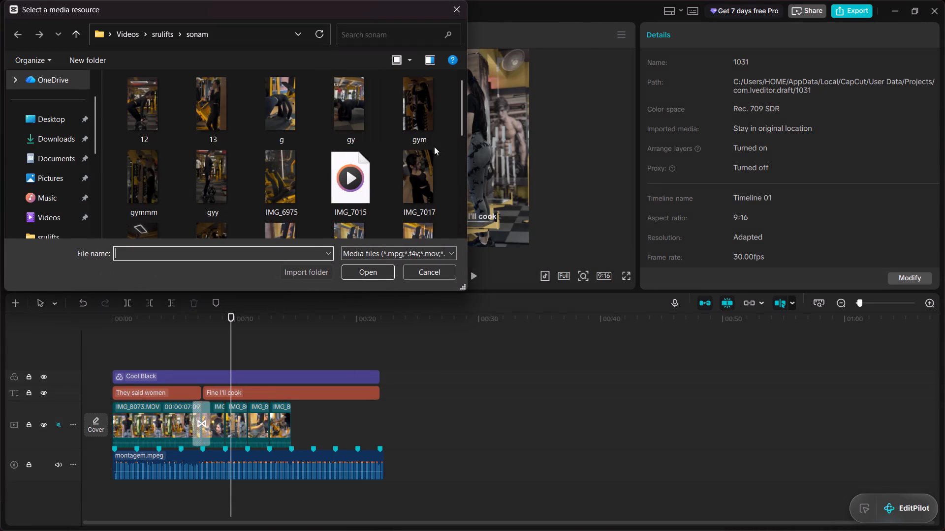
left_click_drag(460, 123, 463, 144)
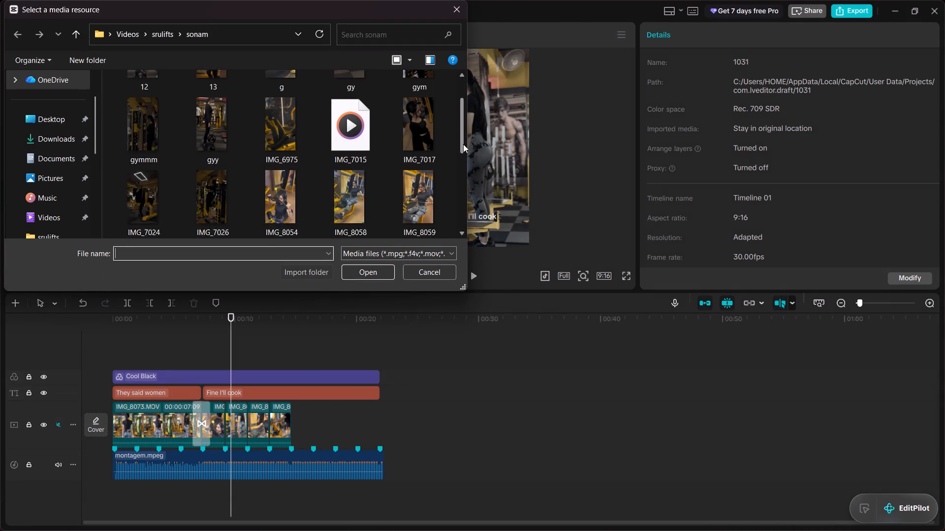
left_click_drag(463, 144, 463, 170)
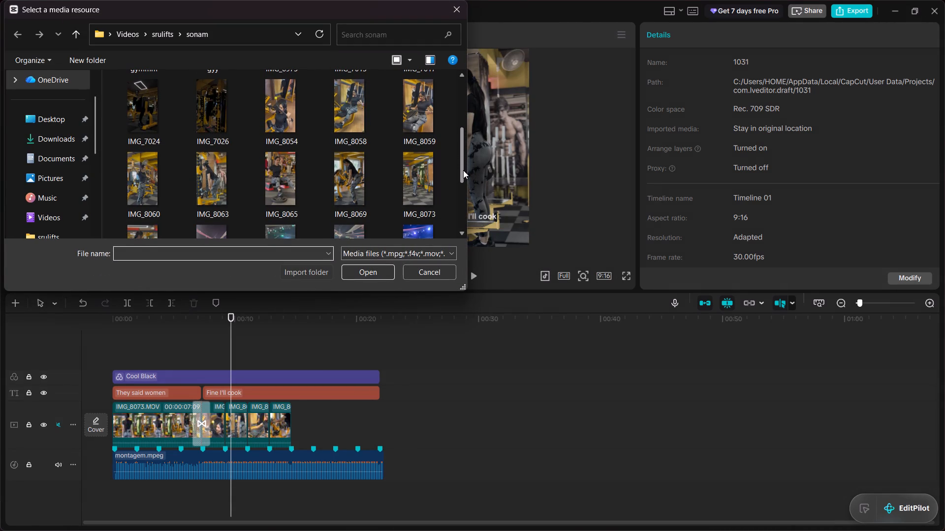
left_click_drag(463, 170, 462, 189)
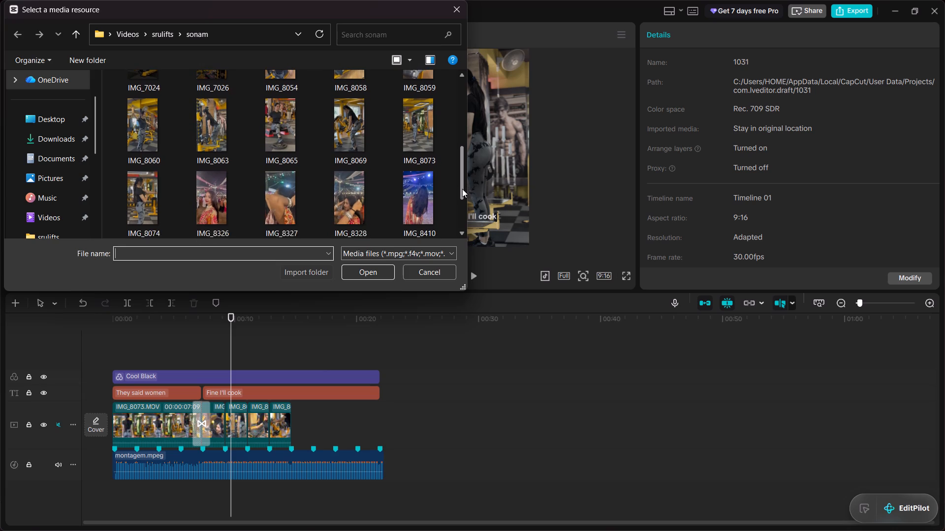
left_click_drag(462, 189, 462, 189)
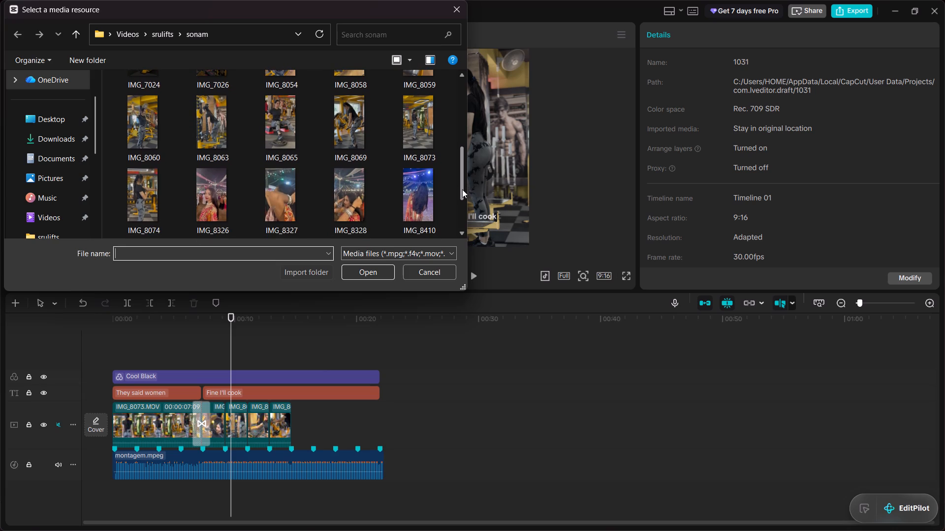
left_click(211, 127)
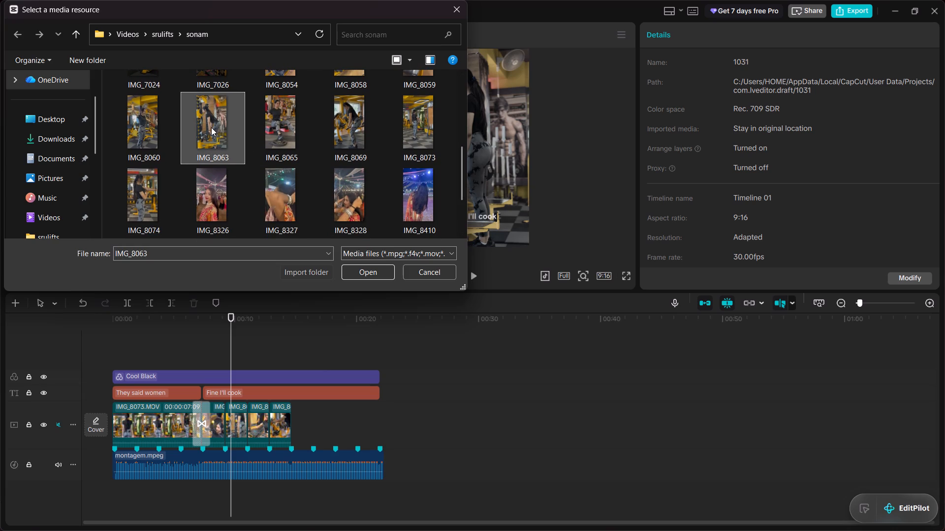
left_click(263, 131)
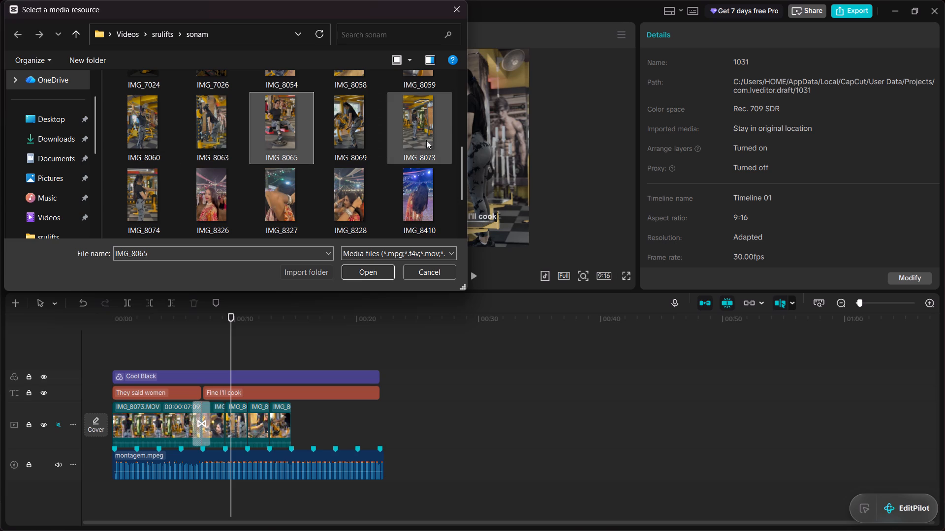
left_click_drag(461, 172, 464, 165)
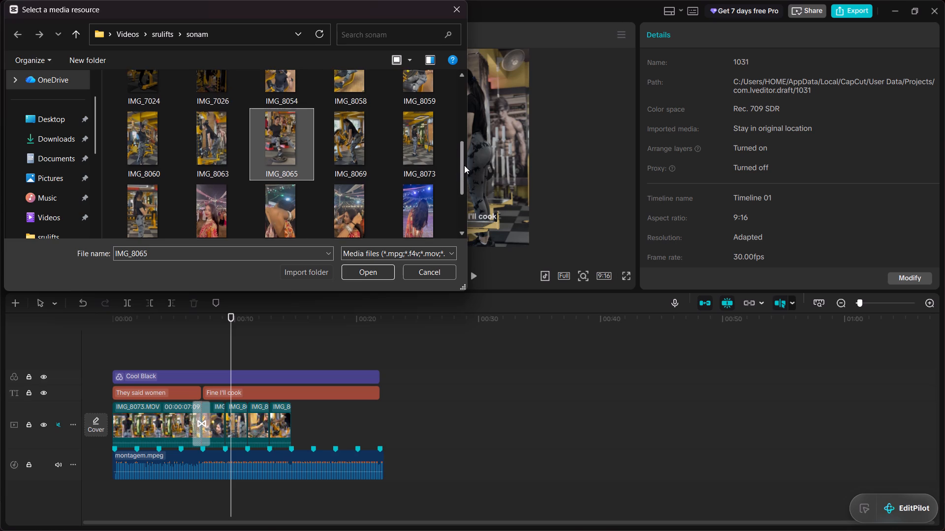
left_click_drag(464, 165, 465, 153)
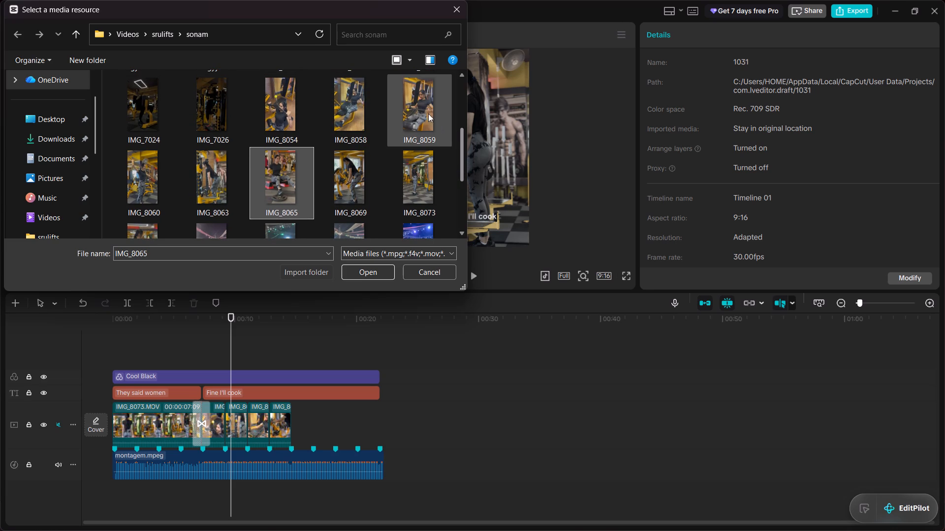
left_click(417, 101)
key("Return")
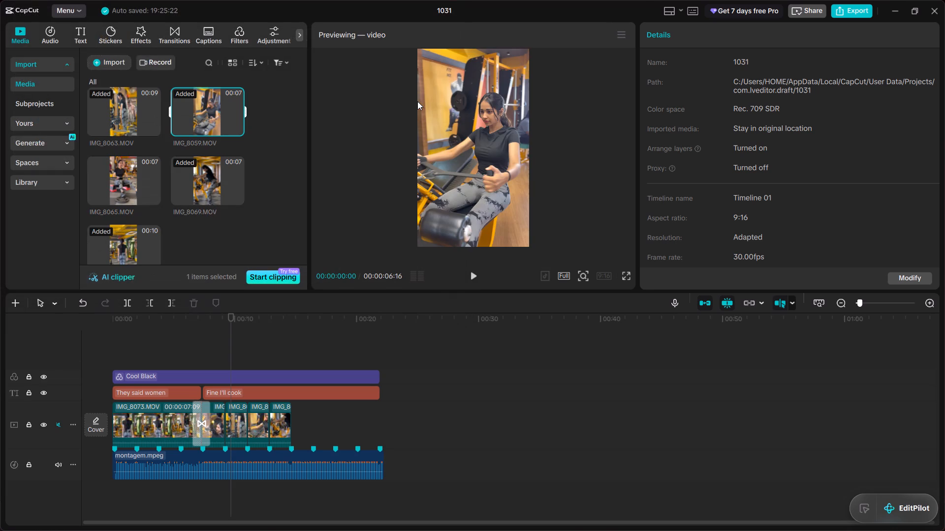
Import the video IMG_8058 from the sonam folder on the device.
left_click(119, 56)
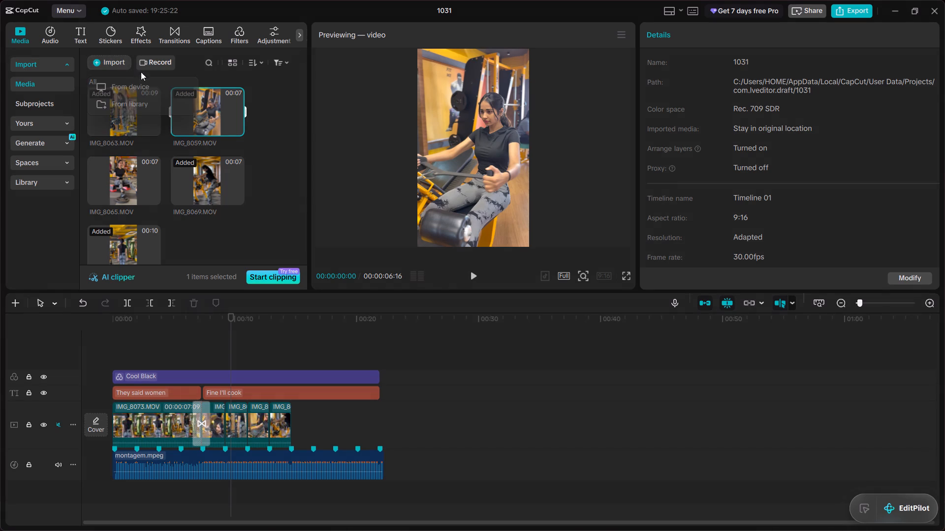
left_click(142, 84)
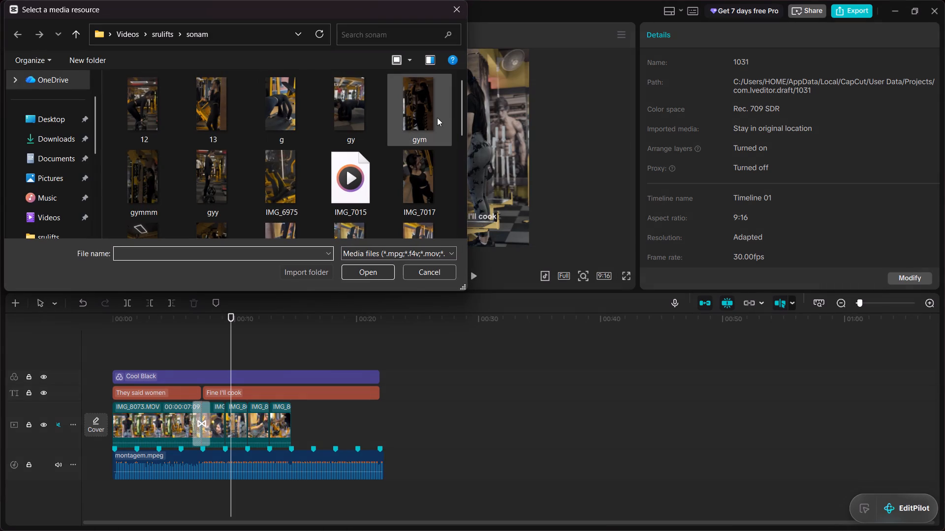
left_click_drag(461, 114, 460, 159)
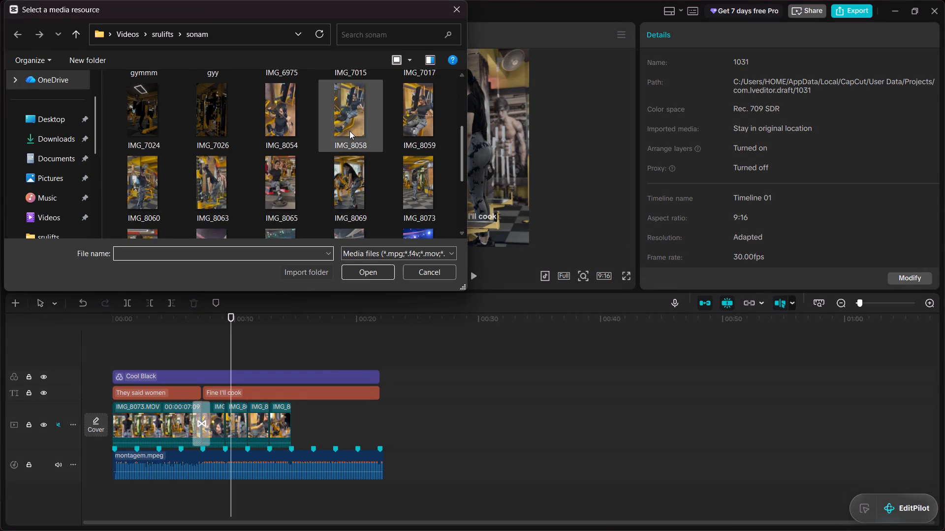
left_click(349, 131)
key("Return")
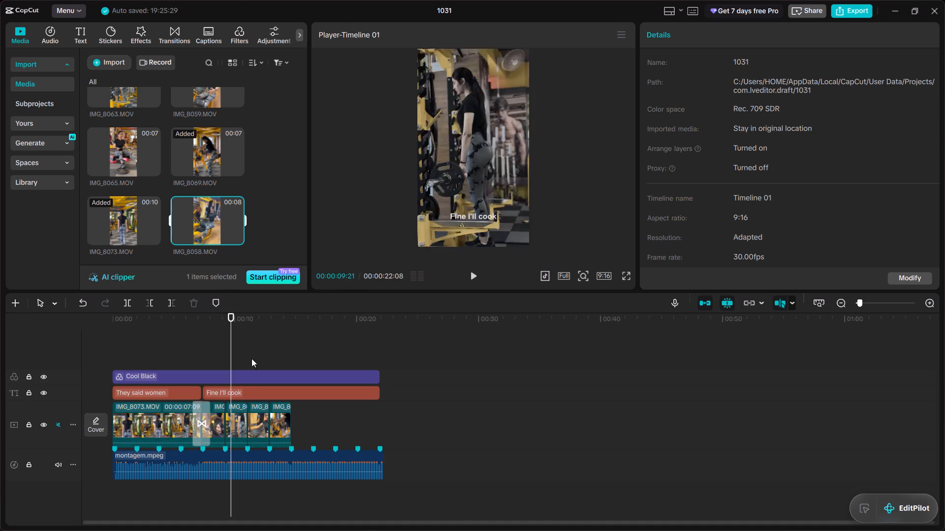
Place IMG_8058 after the last clip on the video track and trim its end to the beat marker at about 16.5 s.
left_click_drag(202, 212, 286, 421)
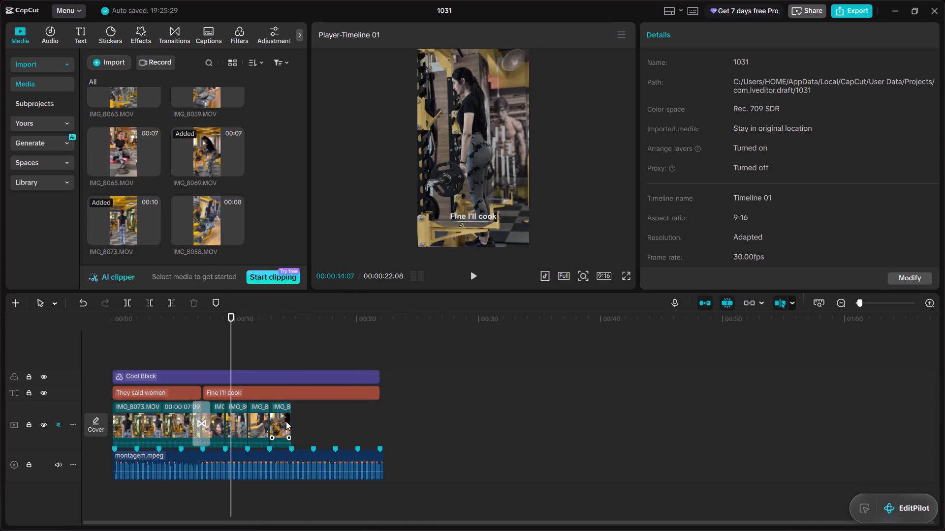
left_click(563, 398)
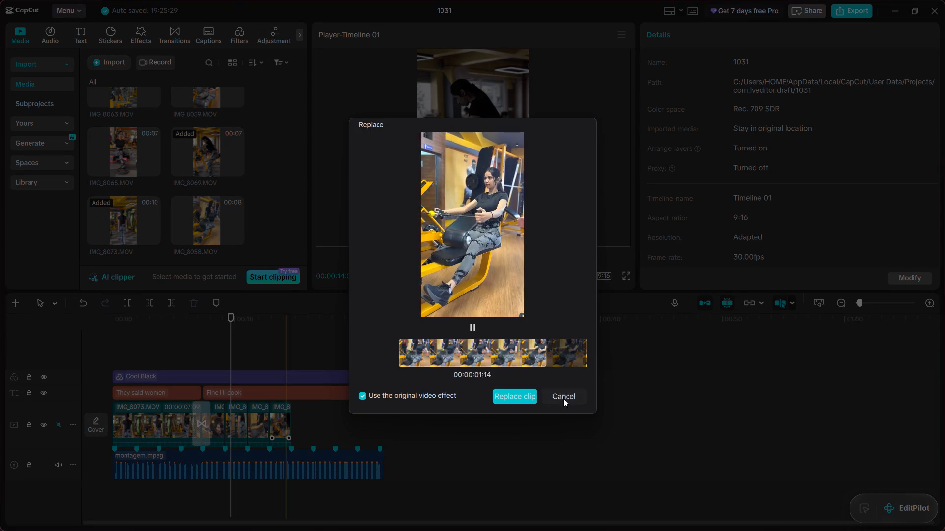
left_click_drag(201, 205, 342, 324)
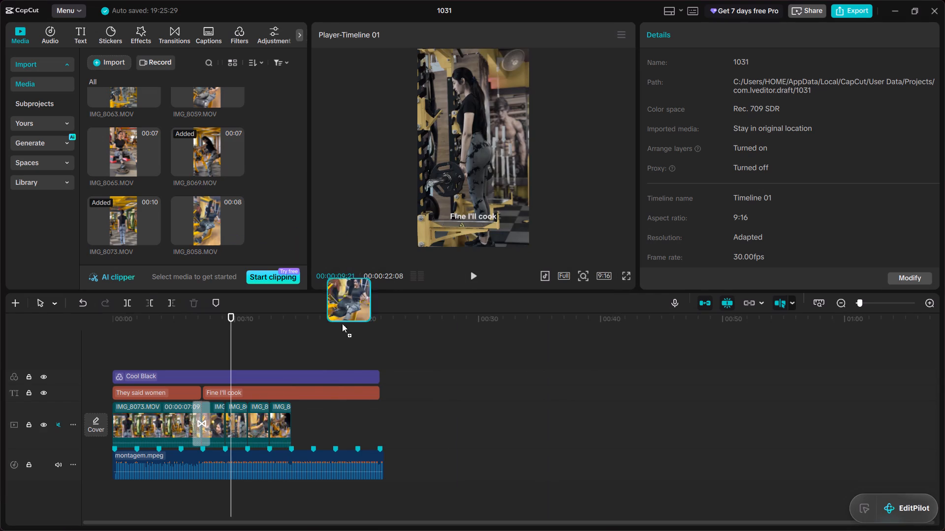
left_click_drag(342, 324, 294, 424)
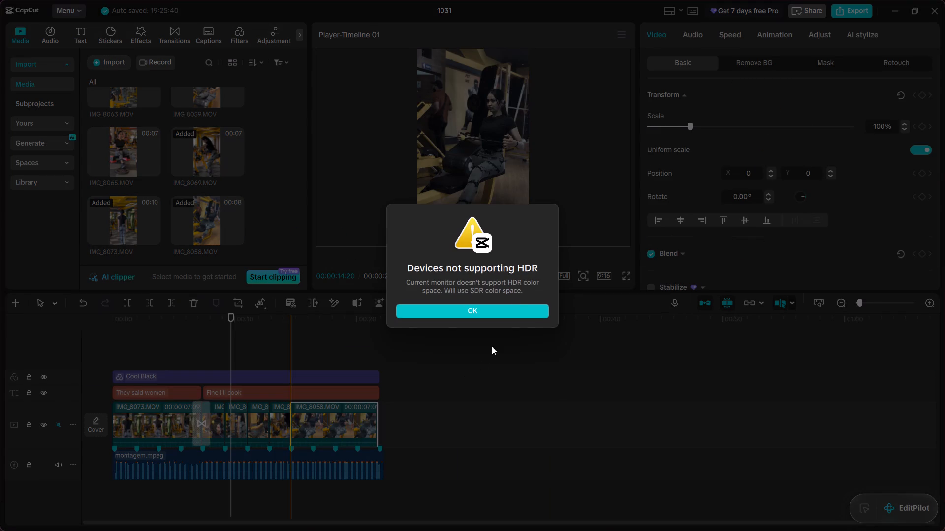
left_click(516, 305)
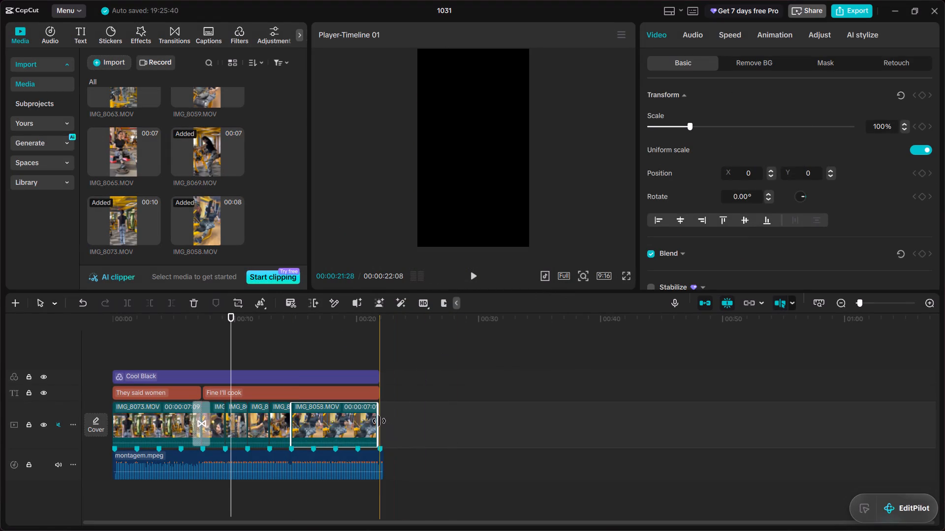
left_click_drag(379, 421, 314, 421)
Play back the edit from the start of the "Fine I'll cook" text to check the cuts against the music.
left_click_drag(231, 358, 205, 358)
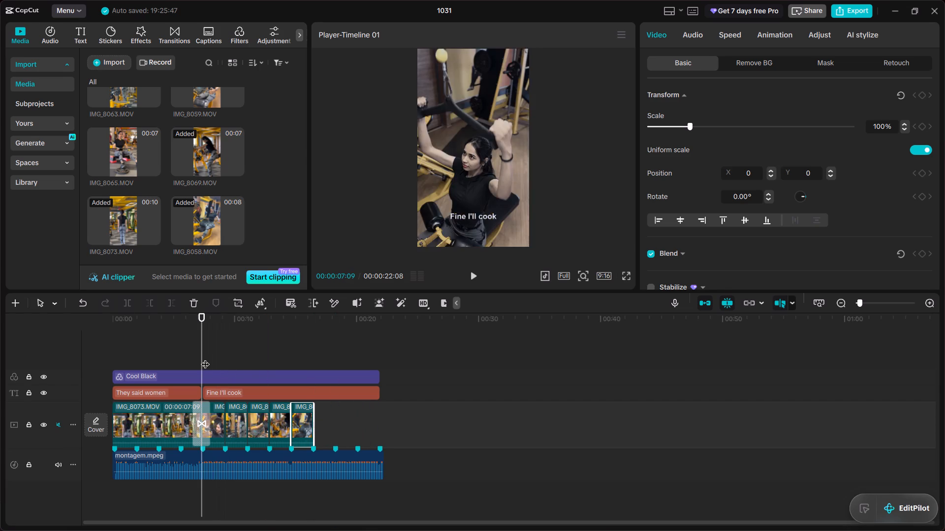
key("space")
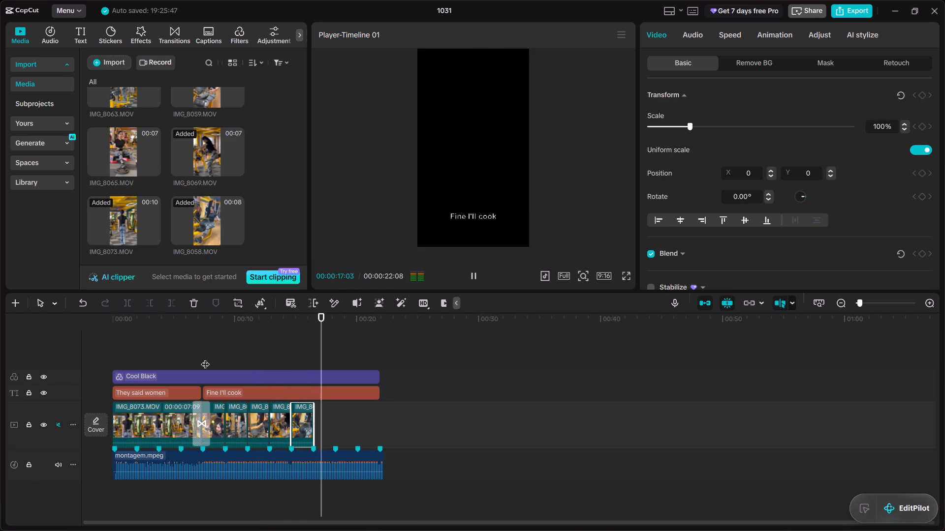
key("space")
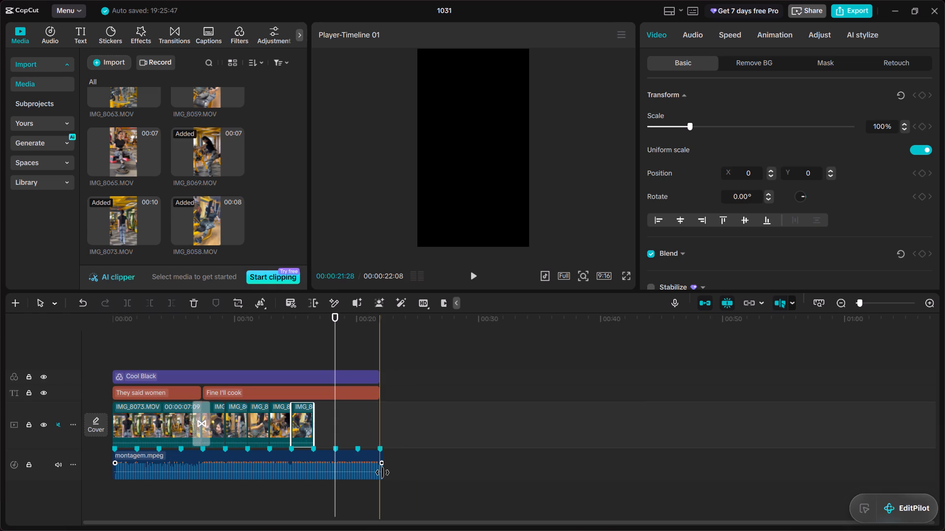
Trim the end of the montagem.mpeg music to match the end of the last video clip at about 16.5 s.
left_click_drag(382, 472, 317, 466)
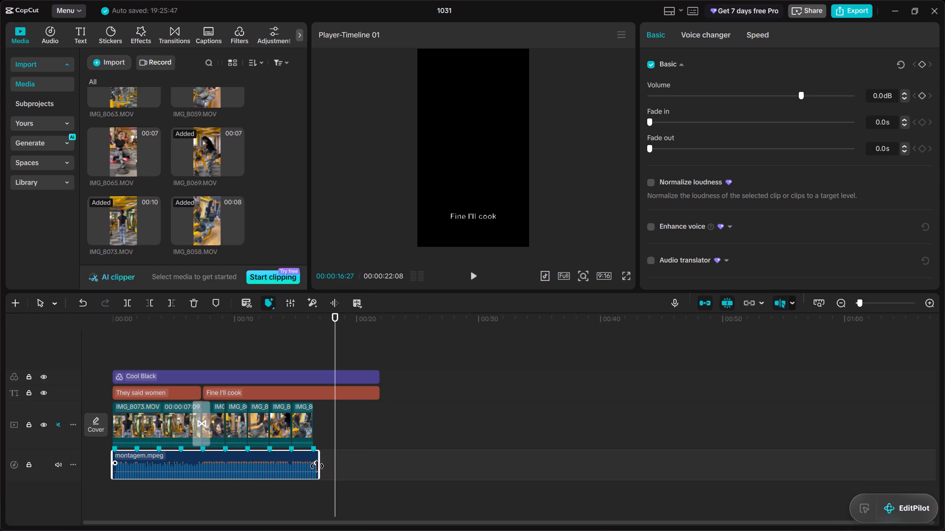
left_click_drag(317, 466, 313, 466)
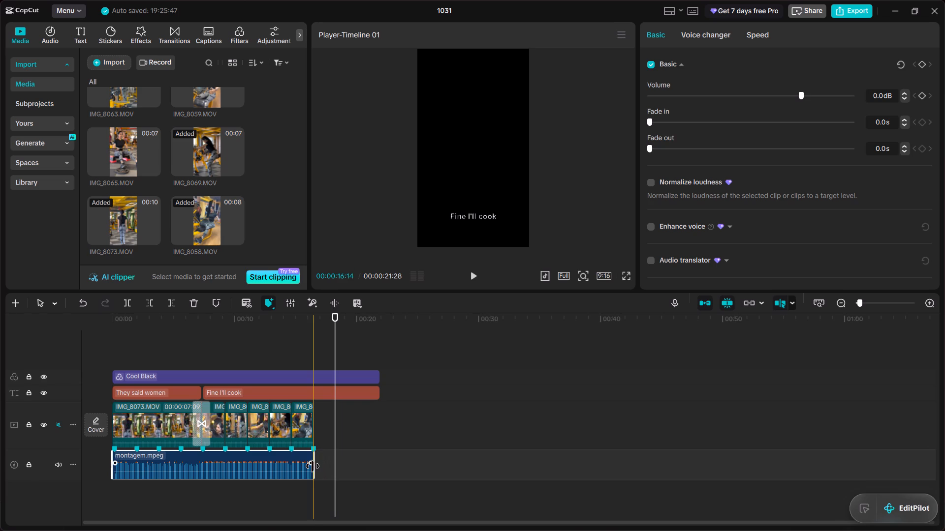
Shorten the "Fine I'll cook" text so it ends with the last video clip.
left_click(374, 397)
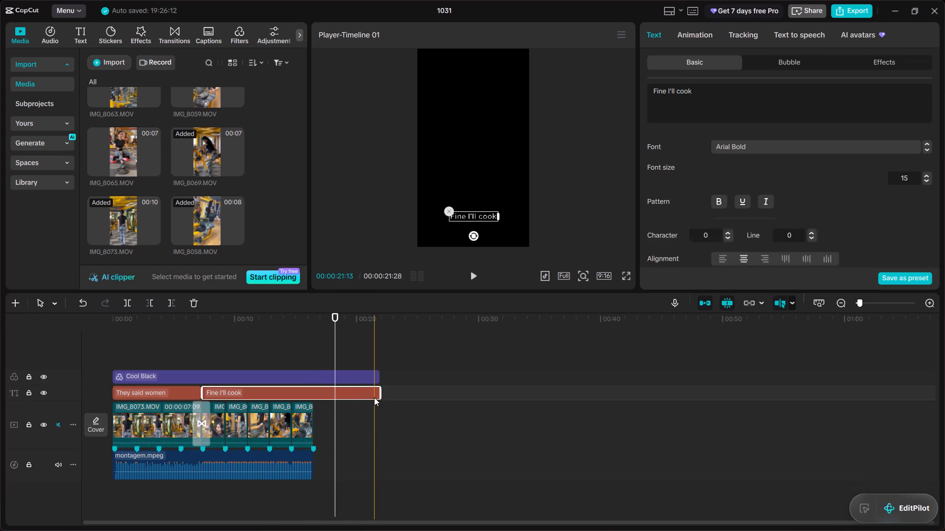
left_click_drag(381, 397, 350, 399)
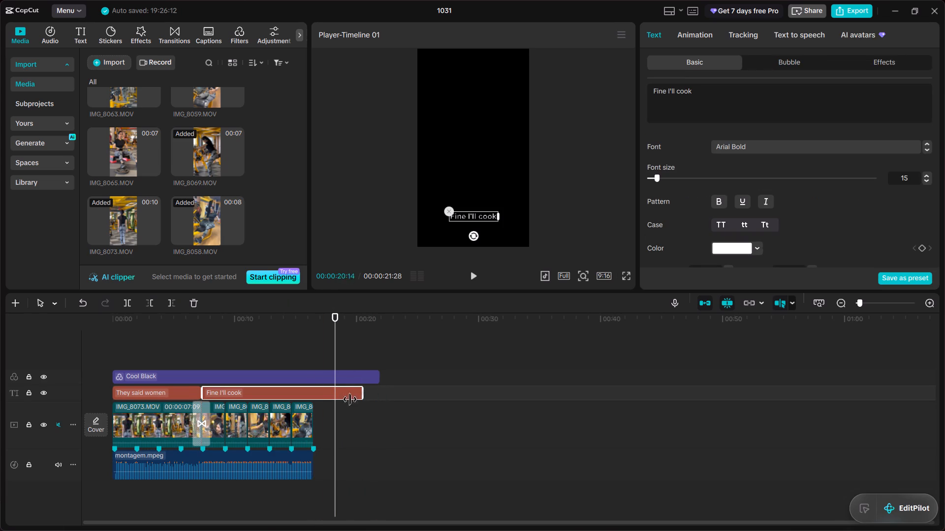
left_click_drag(350, 399, 308, 402)
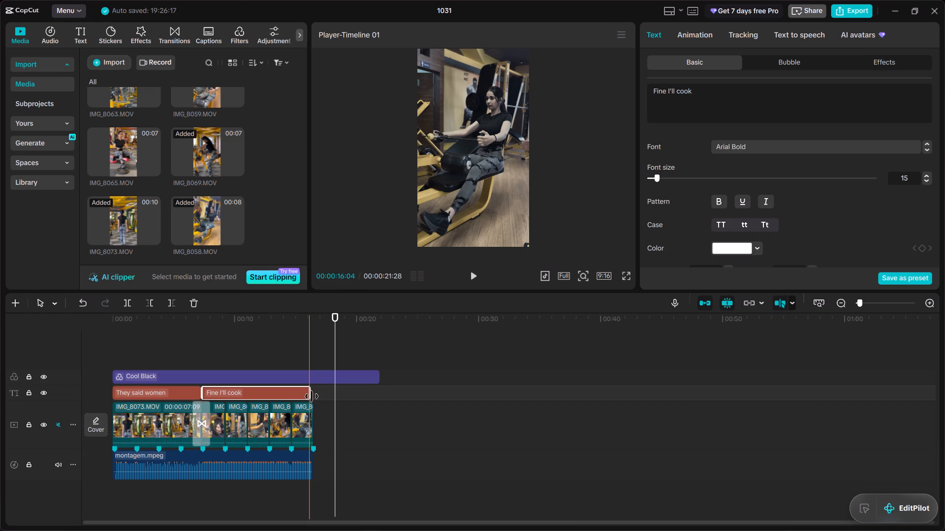
left_click(312, 396)
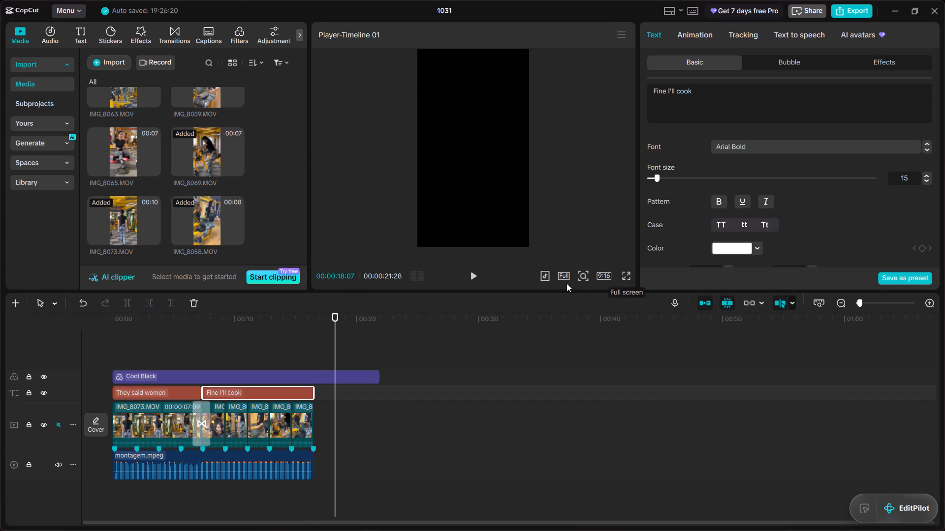
Play the whole edit in full screen from 00:00:00:00 to review the cuts, text and music.
left_click(627, 276)
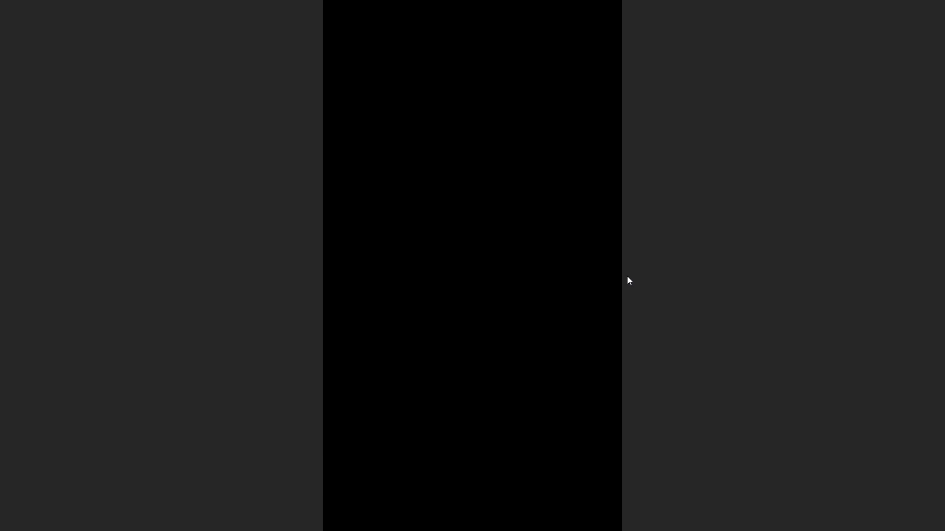
key("space")
key("space")
left_click(468, 348)
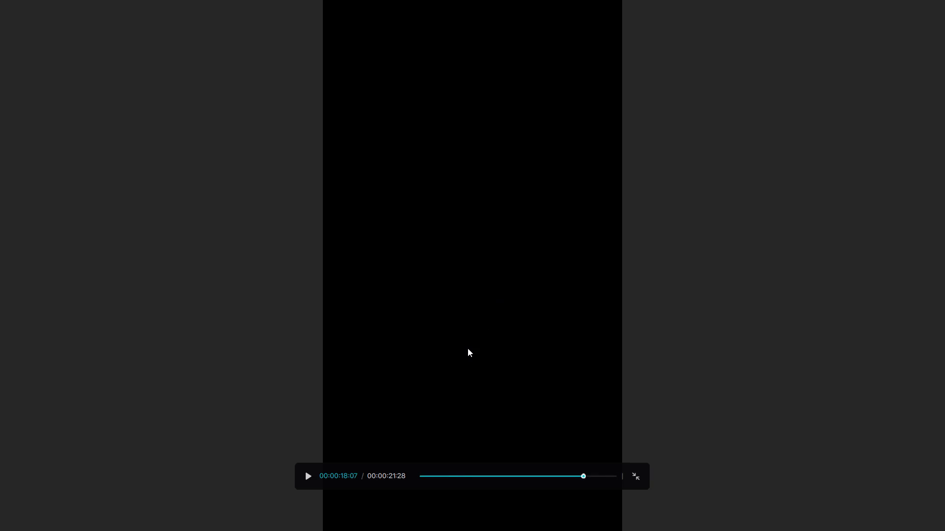
left_click_drag(445, 475, 391, 475)
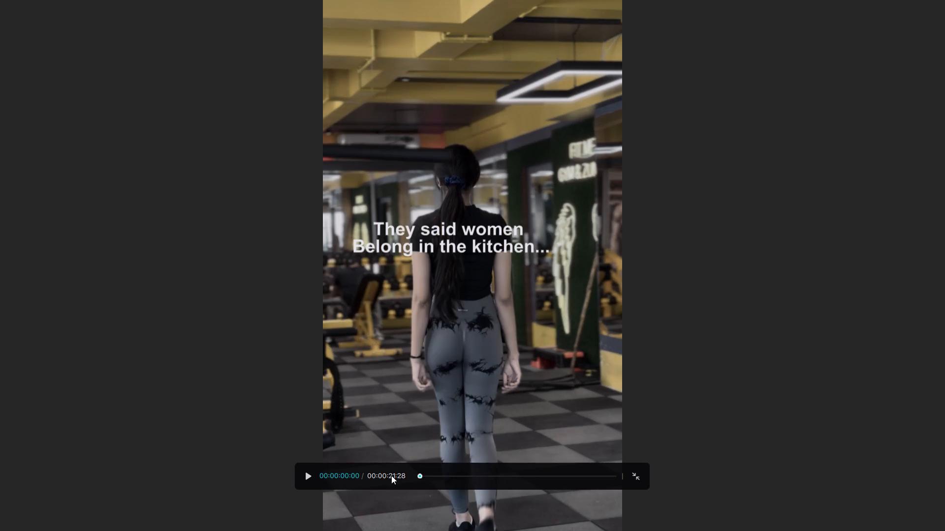
left_click_drag(391, 475, 379, 475)
key("space")
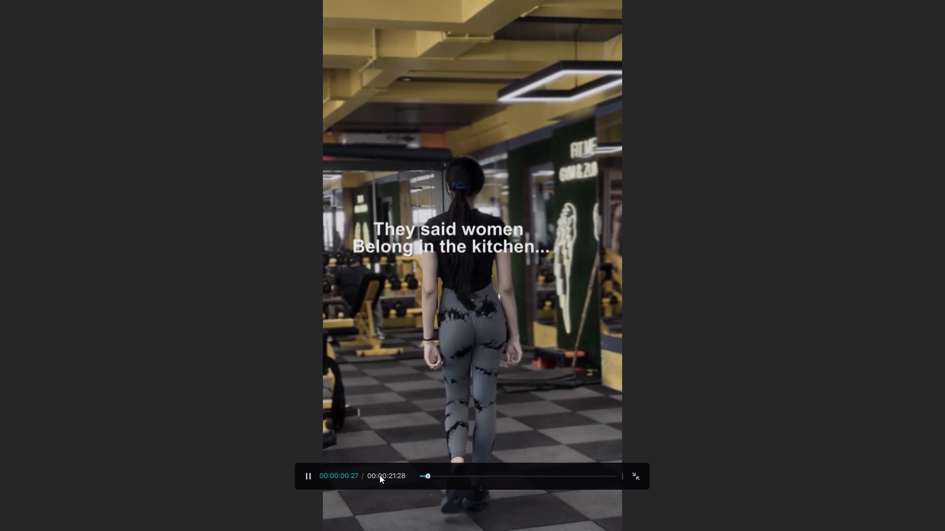
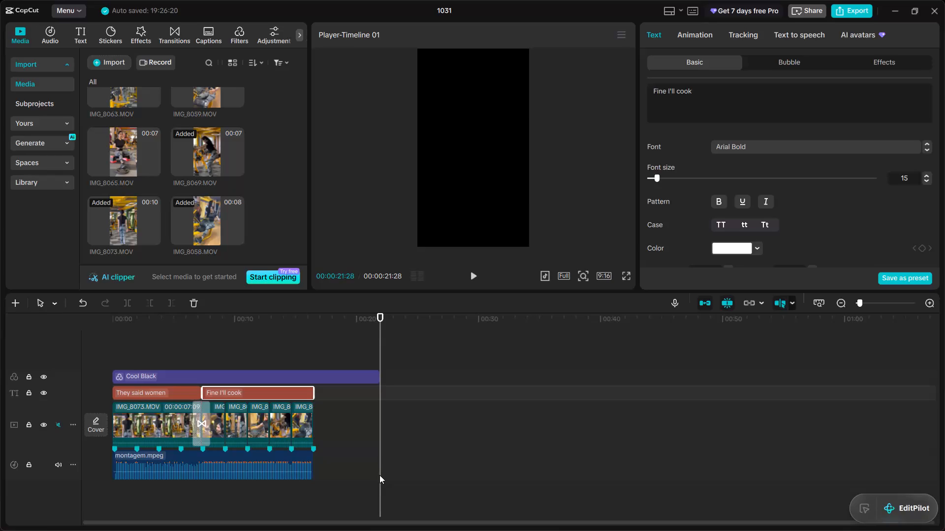
Shorten the Cool Black filter so it ends with the last video clip at 00:00:16:14.
left_click(344, 378)
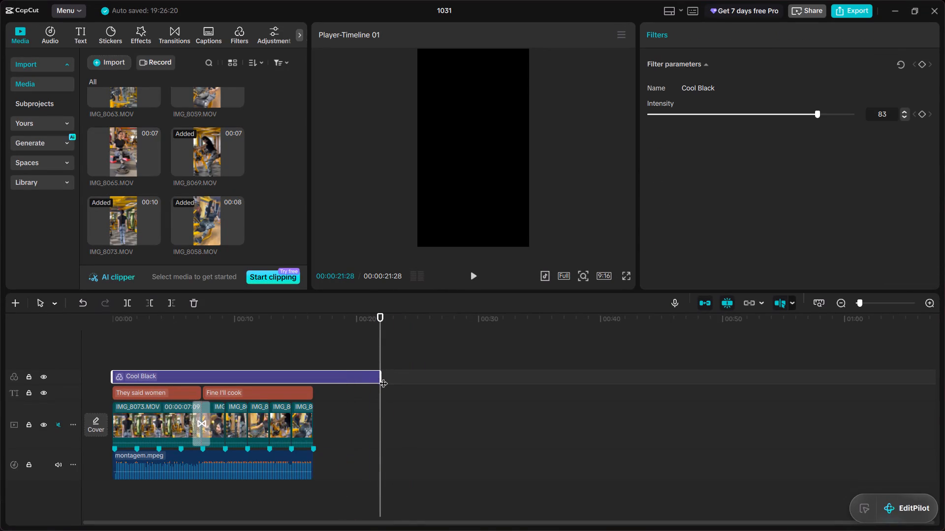
left_click_drag(381, 377, 312, 376)
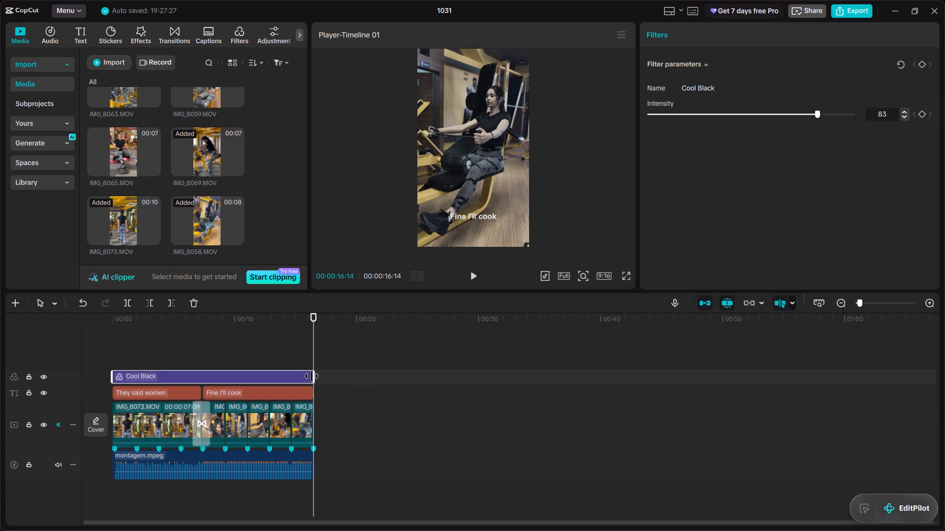
Scrub back and forth through the "Fine I'll cook" section to check the clips, text and filter.
left_click_drag(313, 346, 236, 347)
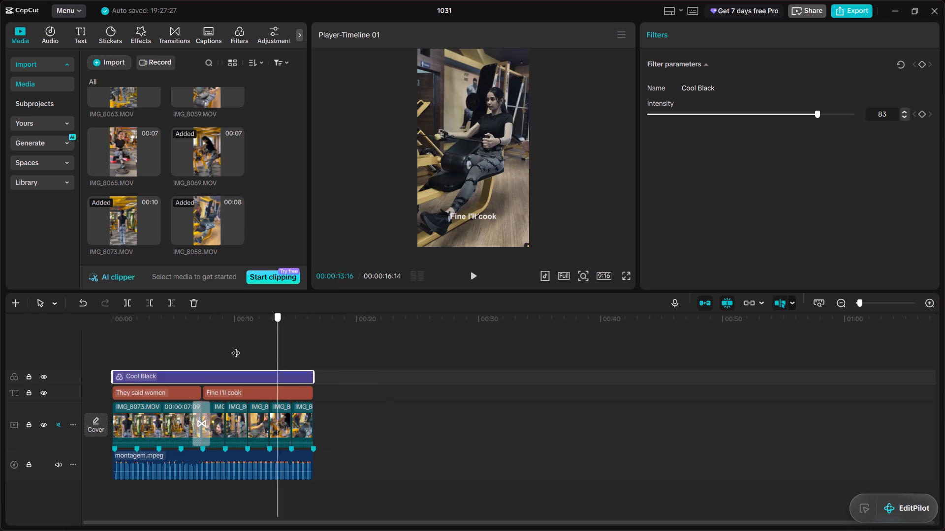
left_click_drag(236, 347, 241, 355)
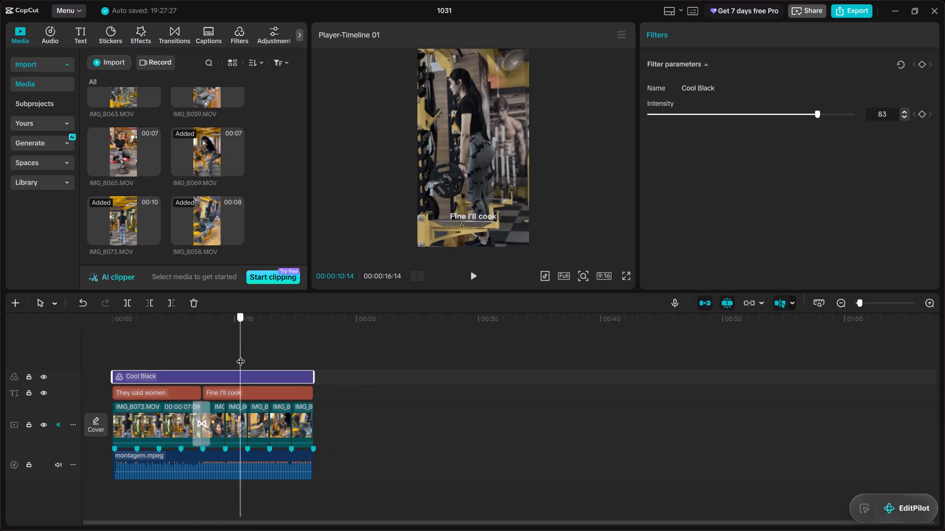
left_click_drag(241, 355, 286, 377)
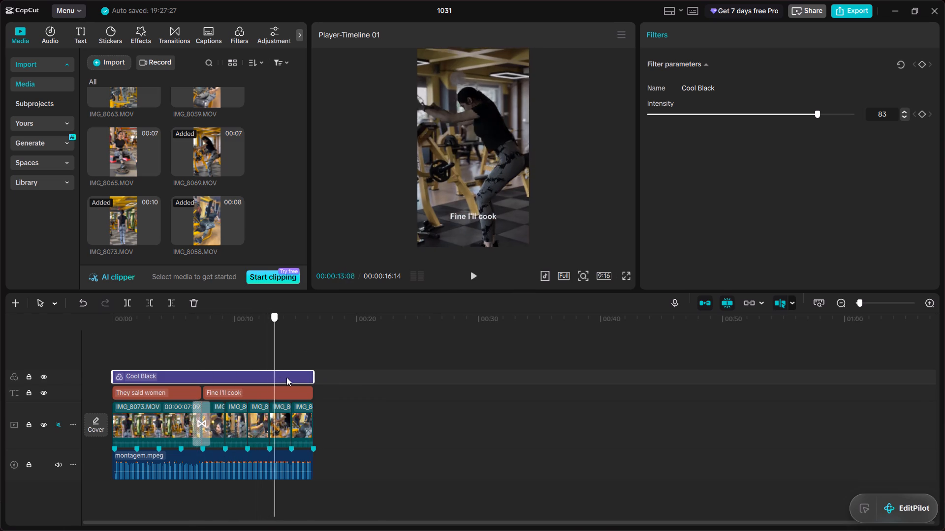
left_click_drag(286, 377, 290, 384)
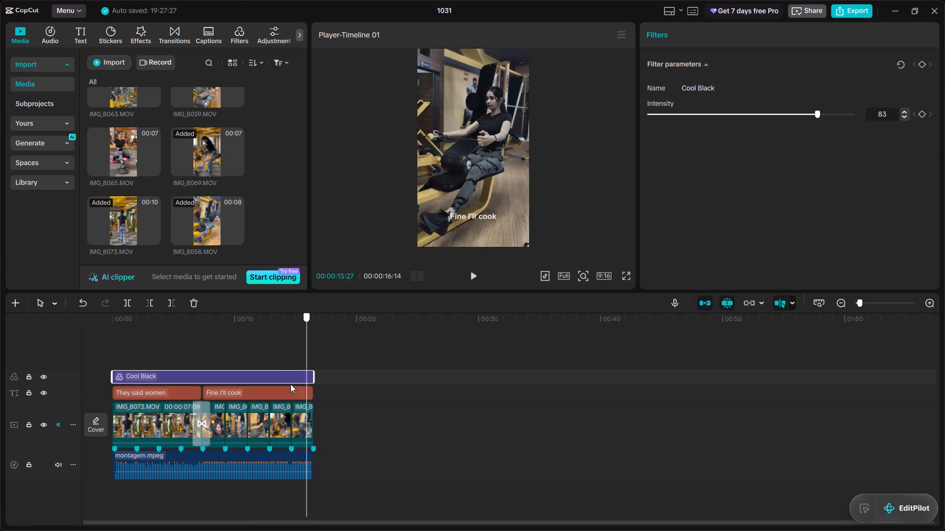
left_click_drag(290, 384, 227, 360)
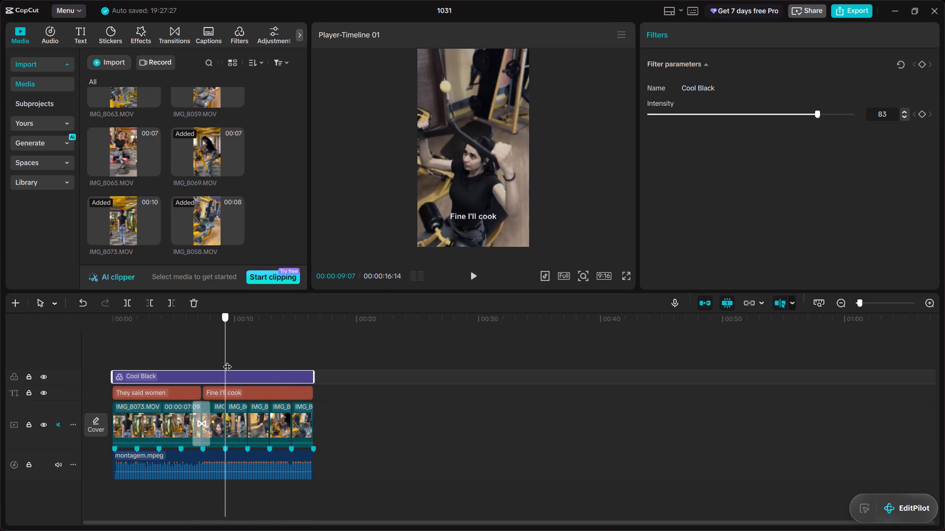
left_click_drag(227, 360, 301, 400)
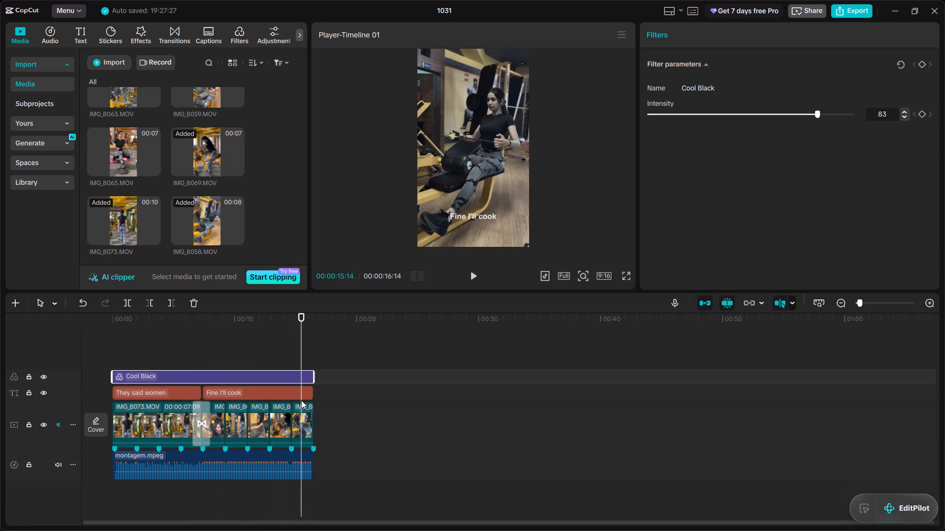
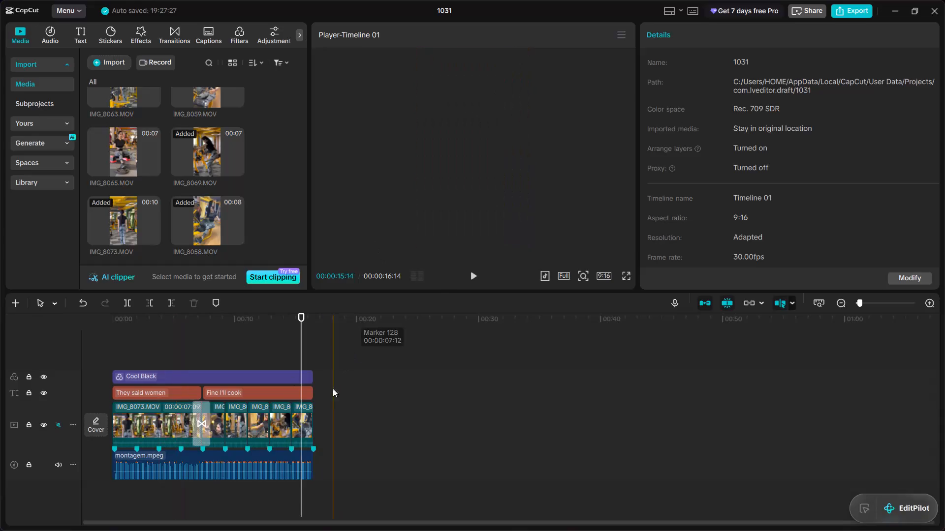
Extend the end of the montagem.mpeg music slightly past the last video clip, to 00:00:16:25.
left_click(308, 462)
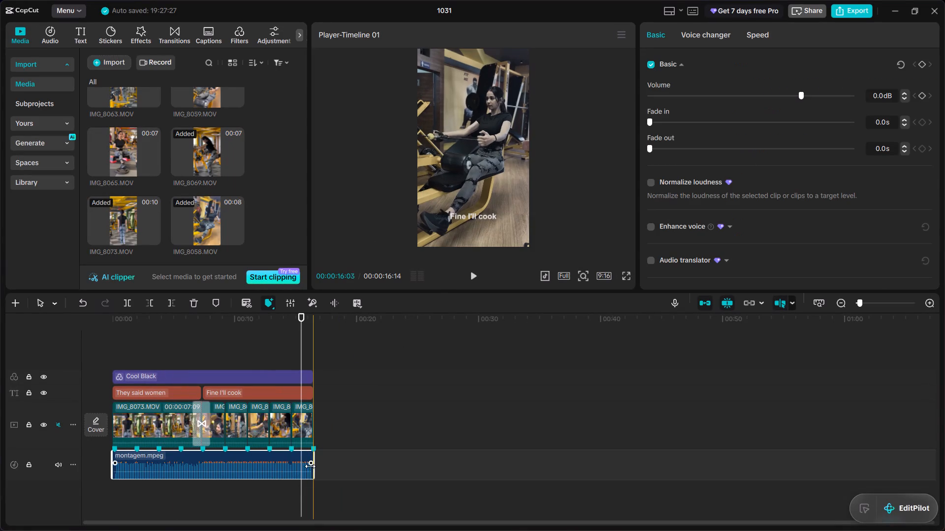
left_click(315, 472)
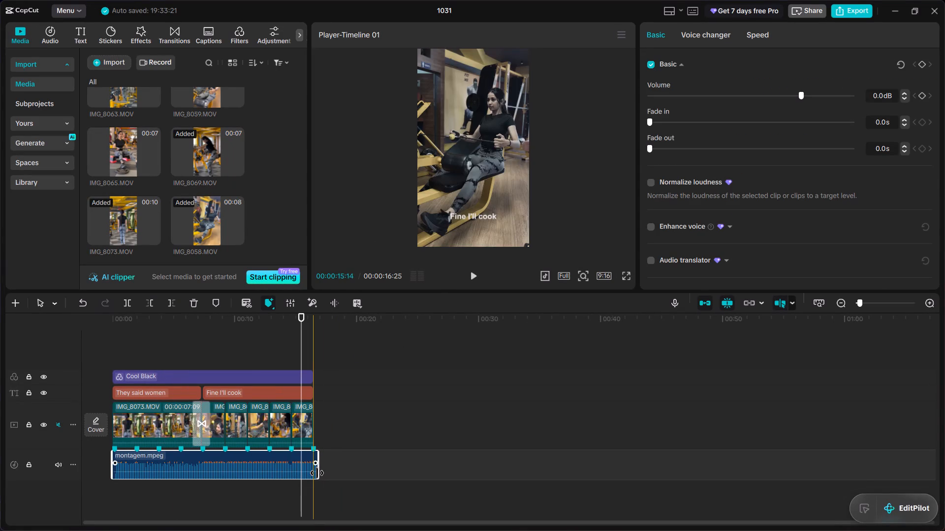
Move the playhead back to the start of the timeline at 00:00:00:00.
left_click_drag(300, 340, 116, 355)
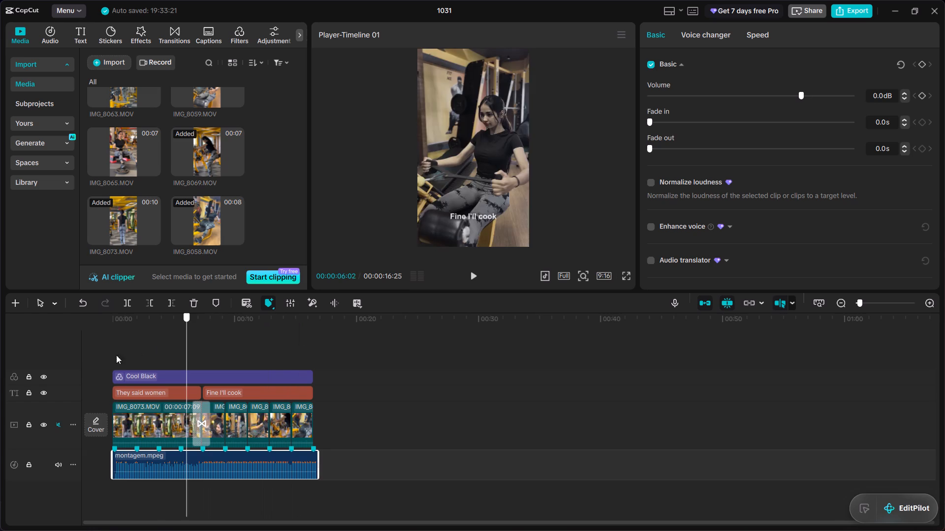
left_click_drag(116, 355, 88, 364)
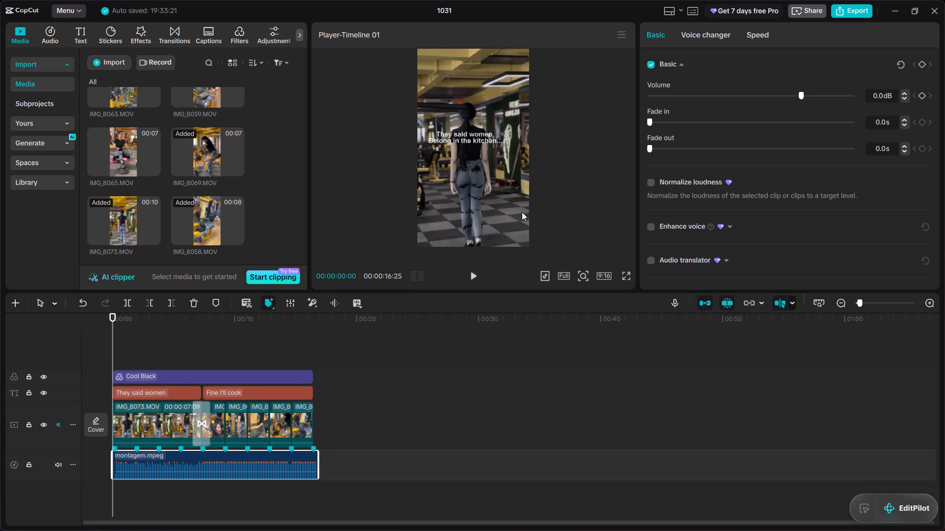
Examine the available aspect ratio options for the preview and close the list without choosing one.
left_click(600, 281)
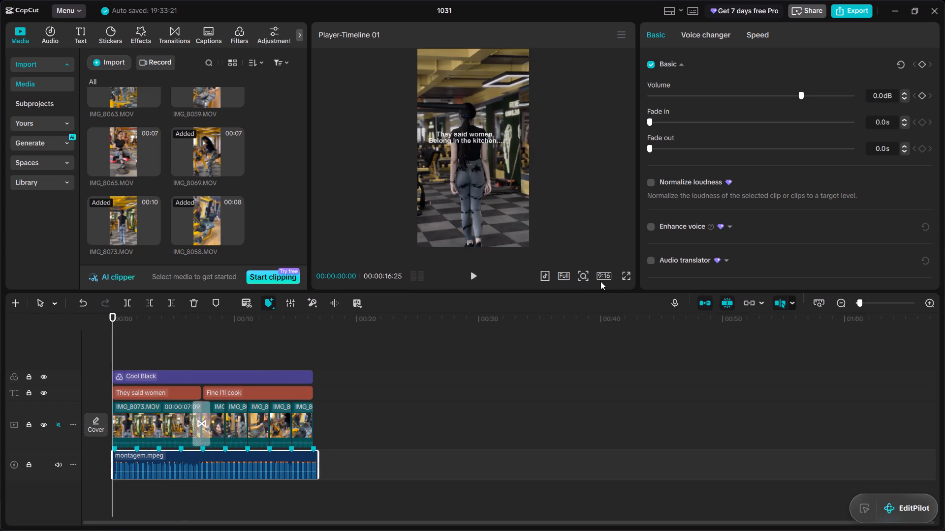
left_click(604, 277)
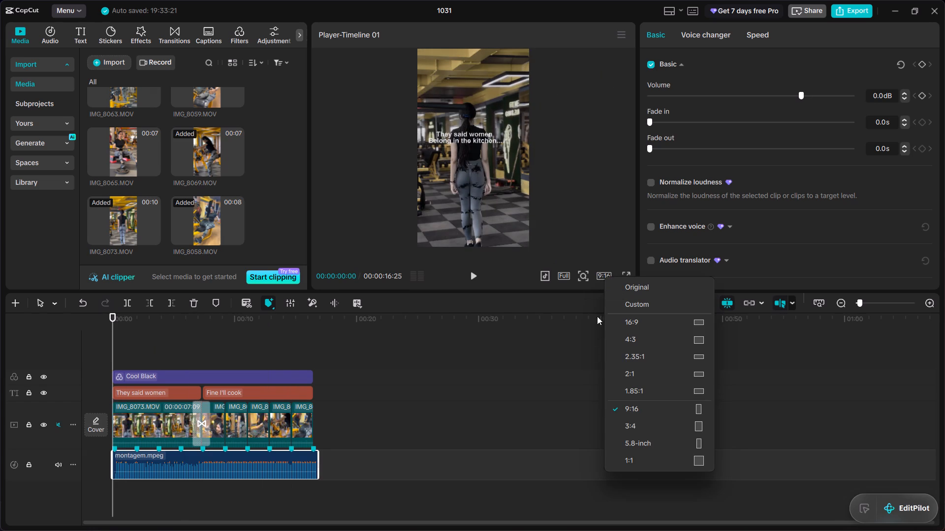
left_click(583, 344)
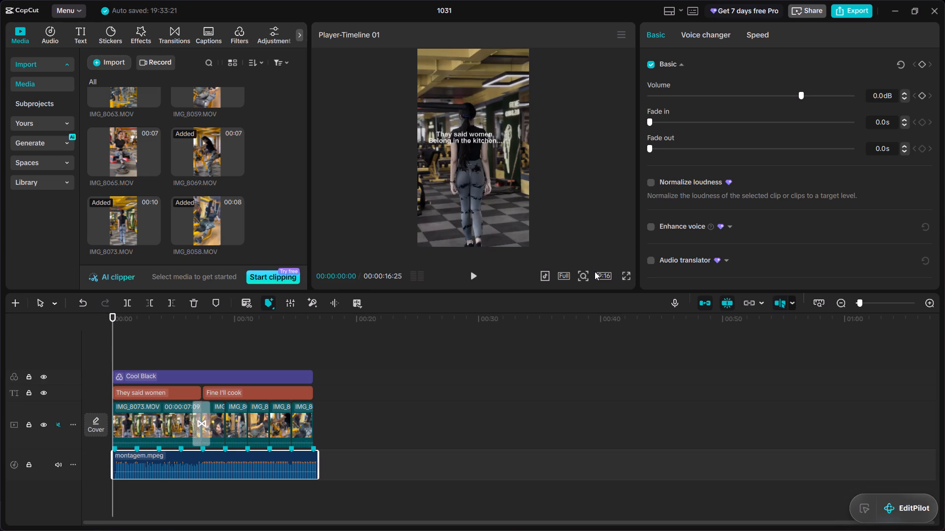
Zoom the player preview fully in and fully out, and bring it back to the size that fits the whole frame.
left_click(582, 276)
left_click_drag(559, 296, 569, 316)
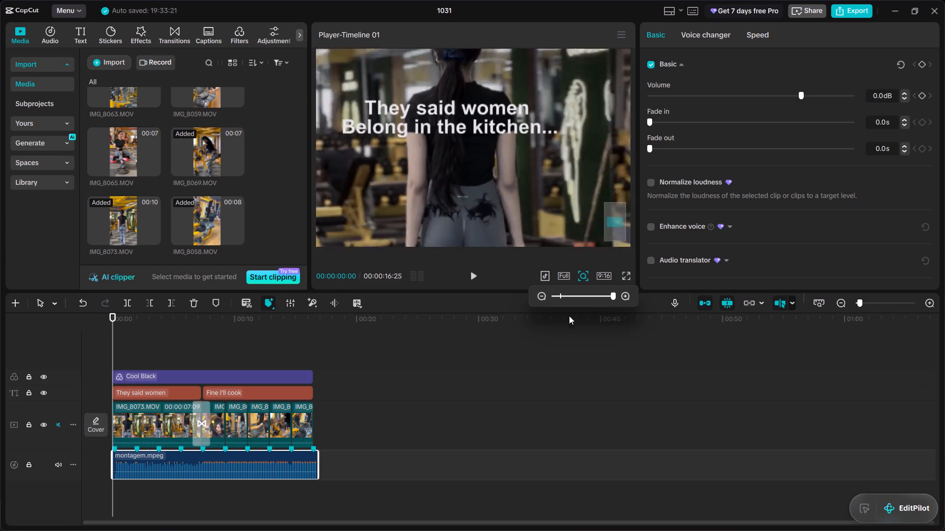
left_click_drag(569, 316, 472, 306)
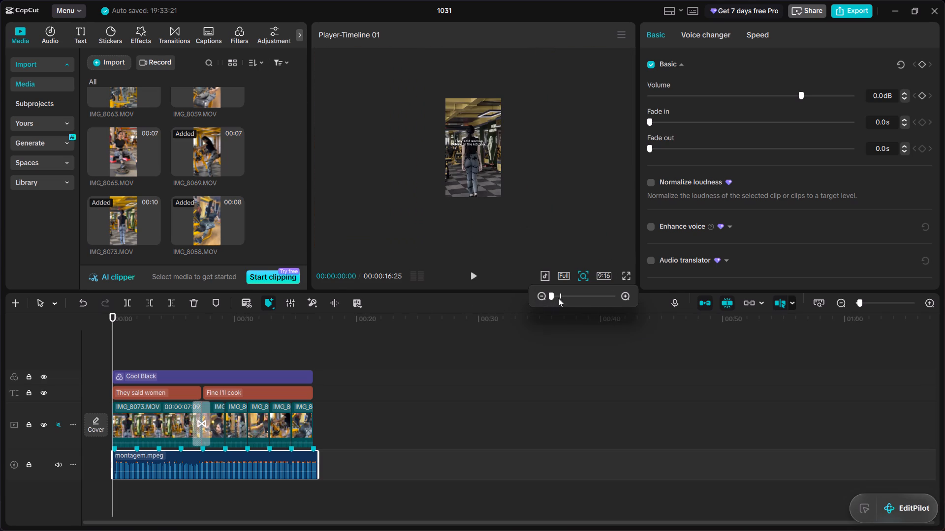
left_click(625, 296)
triple_click(625, 296)
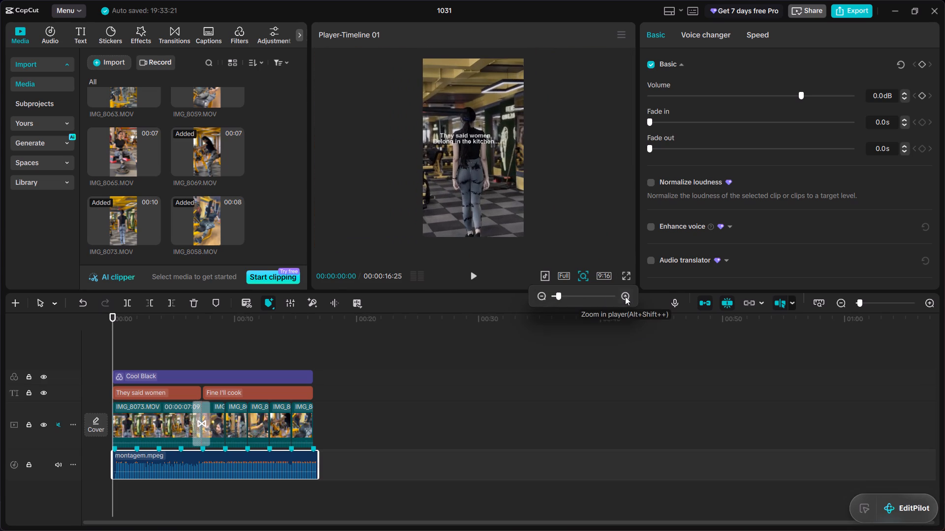
left_click(625, 296)
triple_click(625, 296)
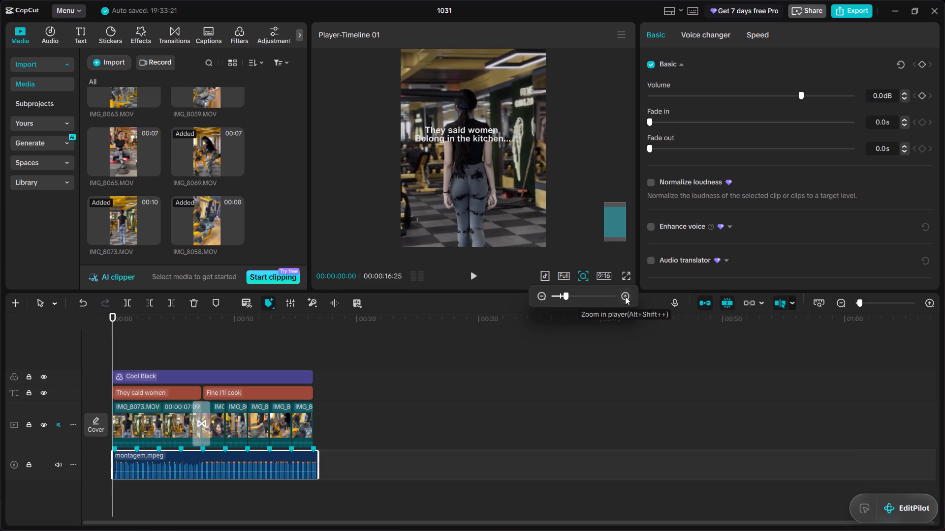
left_click(543, 295)
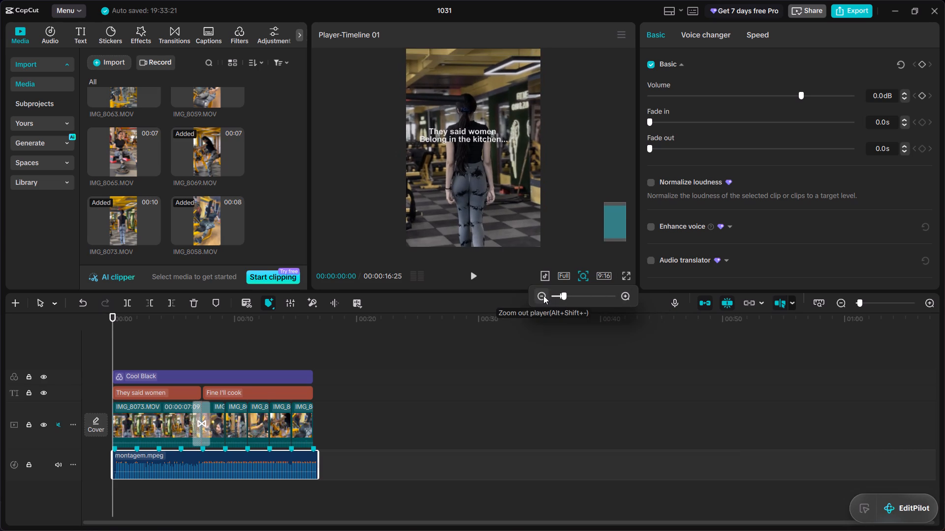
left_click(543, 295)
left_click(543, 295)
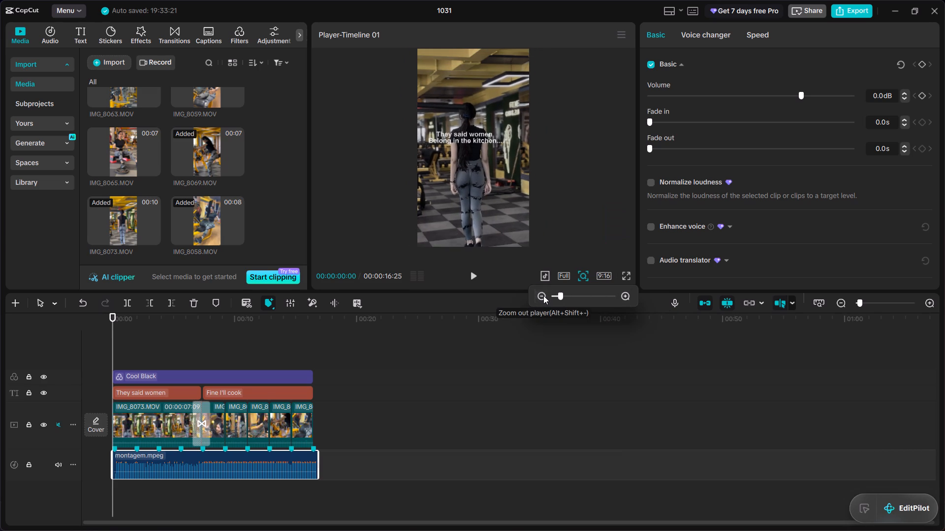
left_click(519, 346)
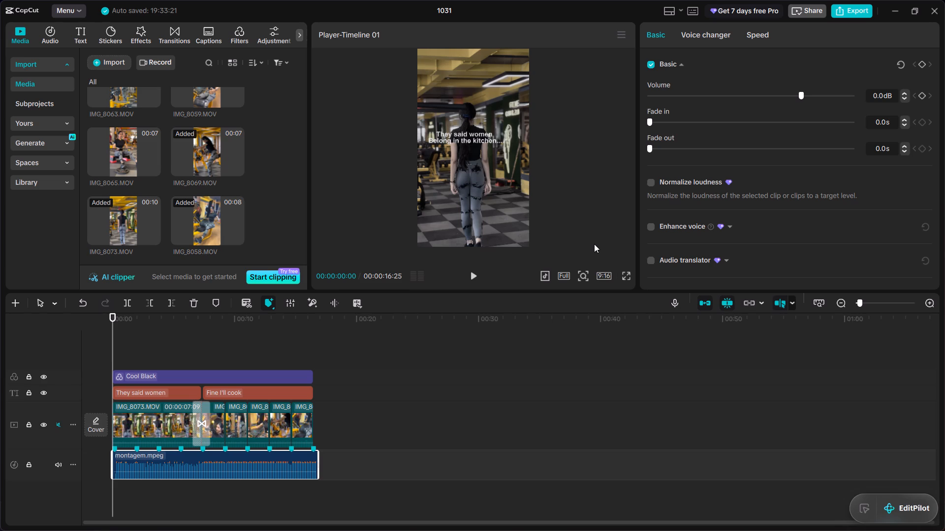
Examine the playback quality options for the player, leaving Full quality selected.
left_click(566, 277)
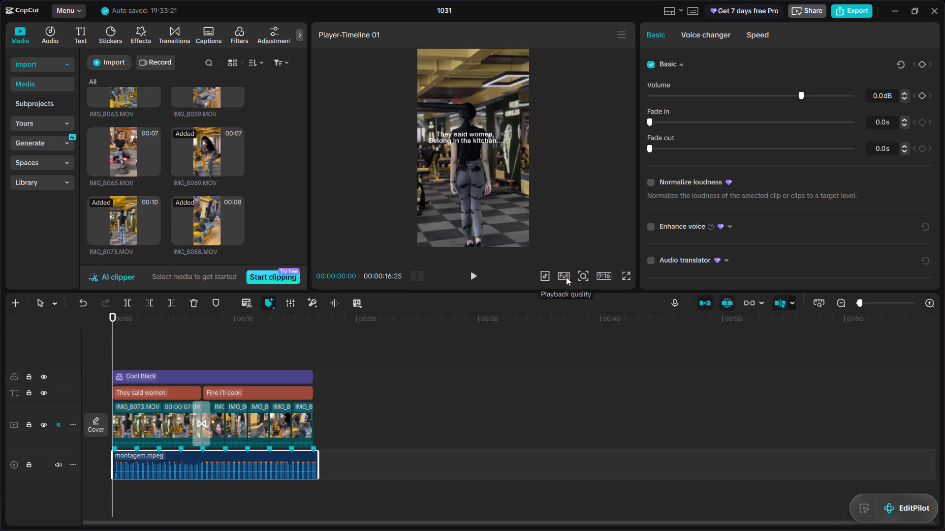
left_click(566, 277)
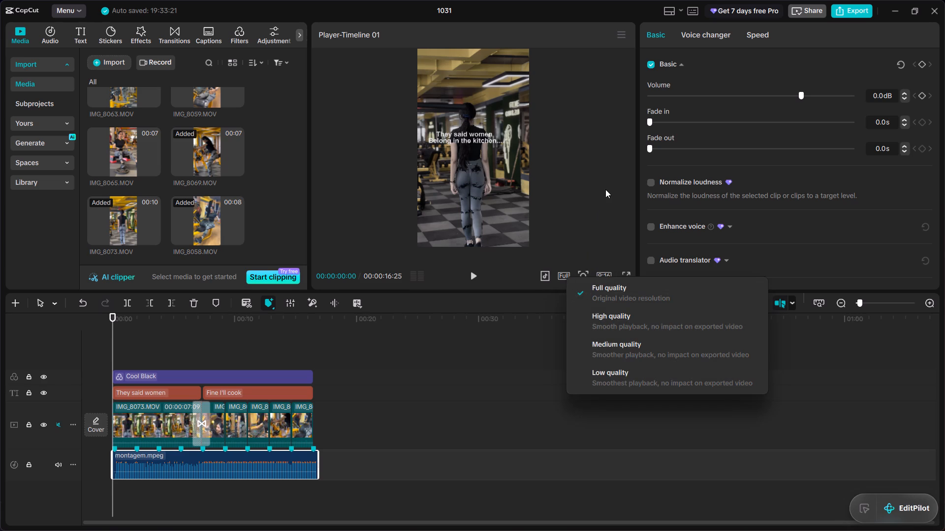
left_click(605, 189)
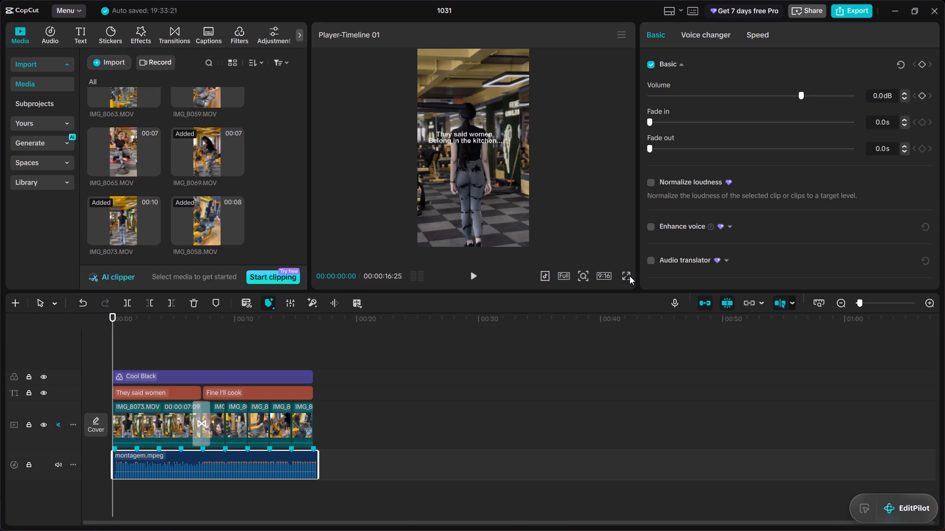
View the preview in full screen and return to the editor.
left_click(630, 276)
key("Escape")
Choose the 9:16 aspect ratio for the timeline.
left_click(604, 272)
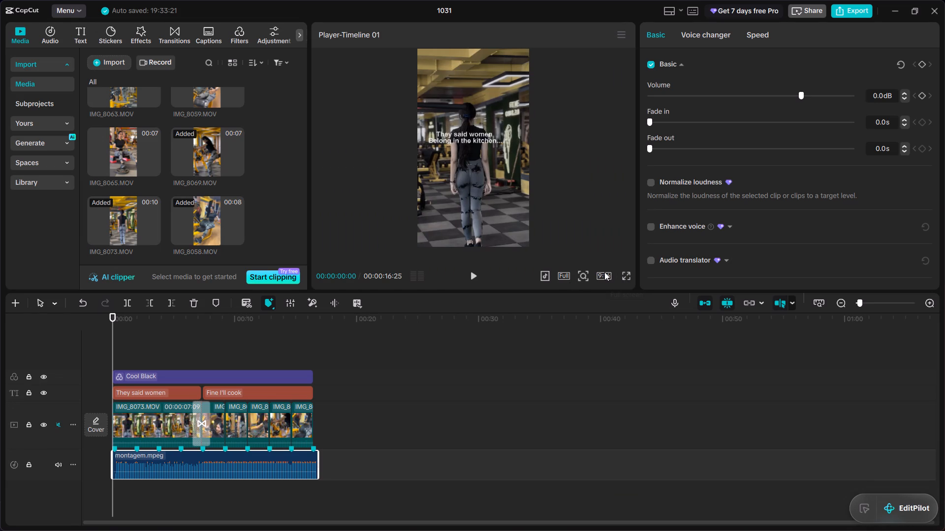
left_click(604, 276)
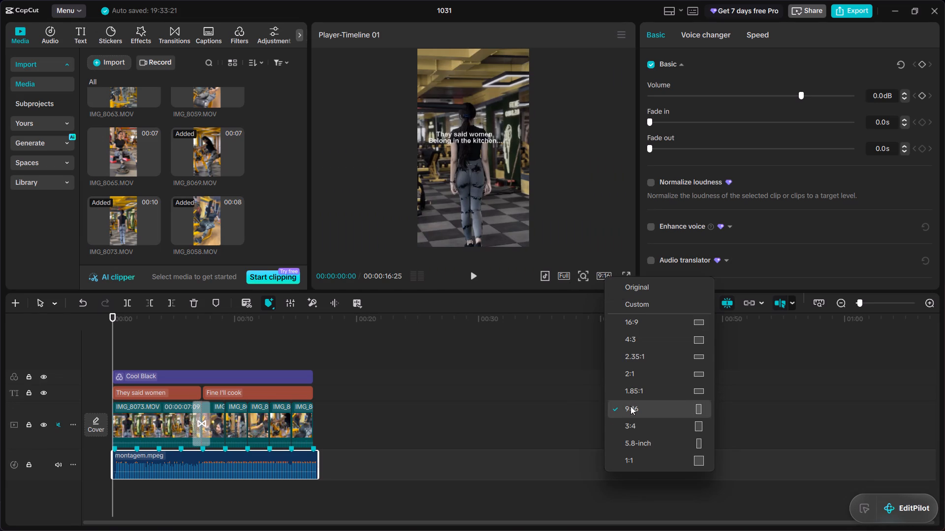
left_click(631, 408)
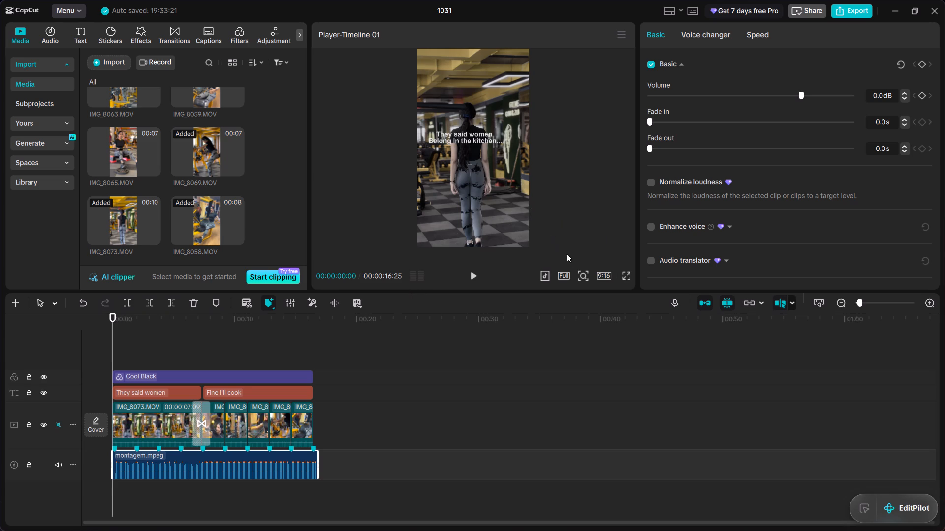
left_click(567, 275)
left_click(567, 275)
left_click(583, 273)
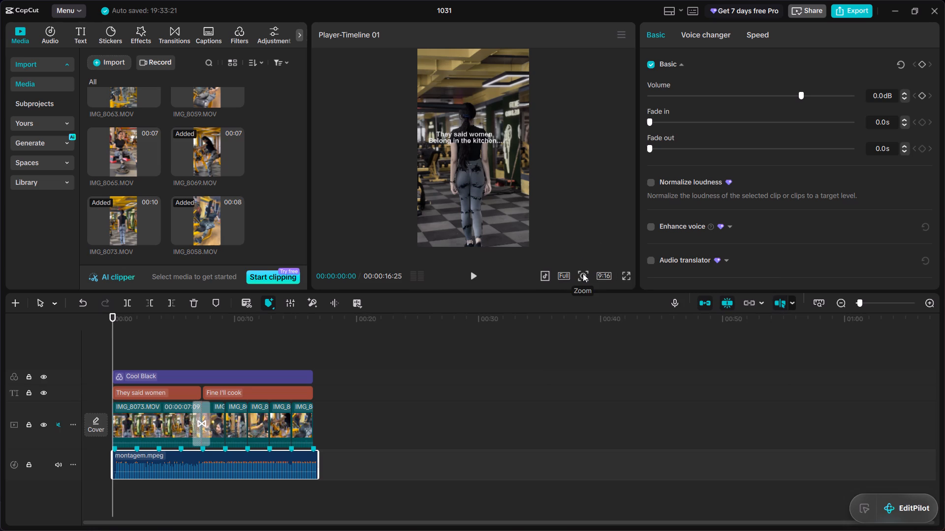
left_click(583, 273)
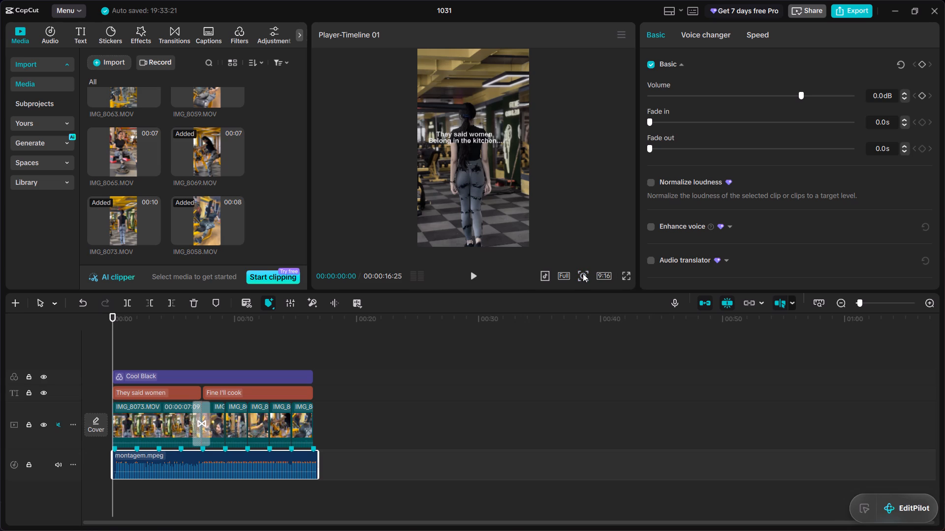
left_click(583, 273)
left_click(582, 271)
Inspect the opening frame with the "They said women" text in full screen twice, returning to the editor each time.
left_click(628, 275)
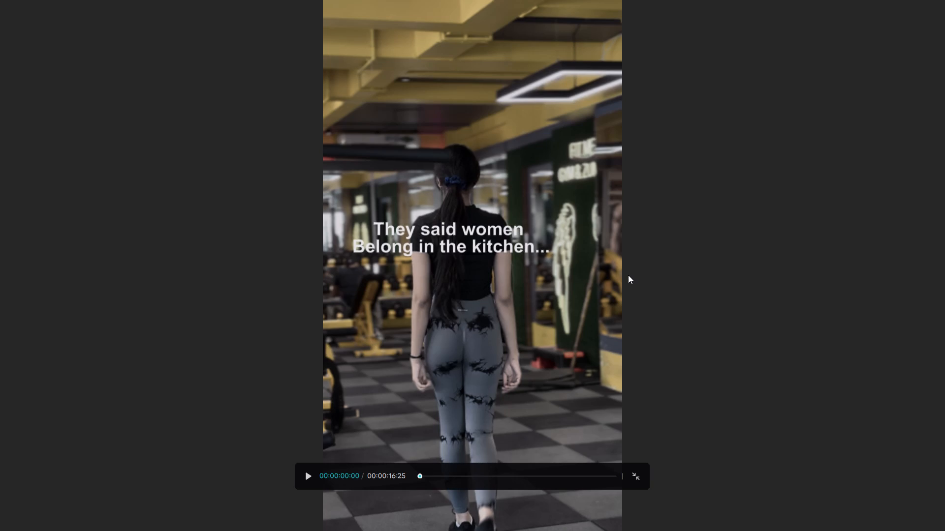
left_click(0, 530)
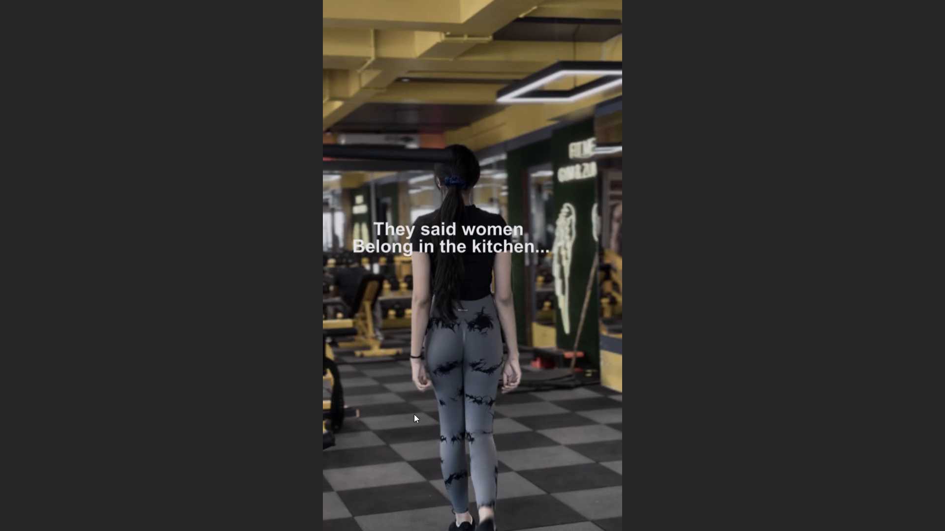
left_click_drag(418, 476, 413, 479)
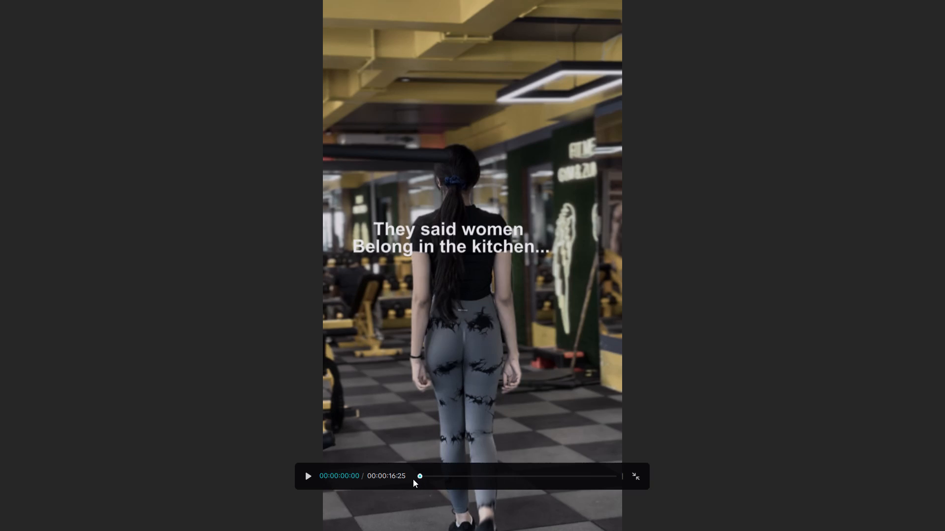
left_click_drag(413, 479, 409, 480)
key("Escape")
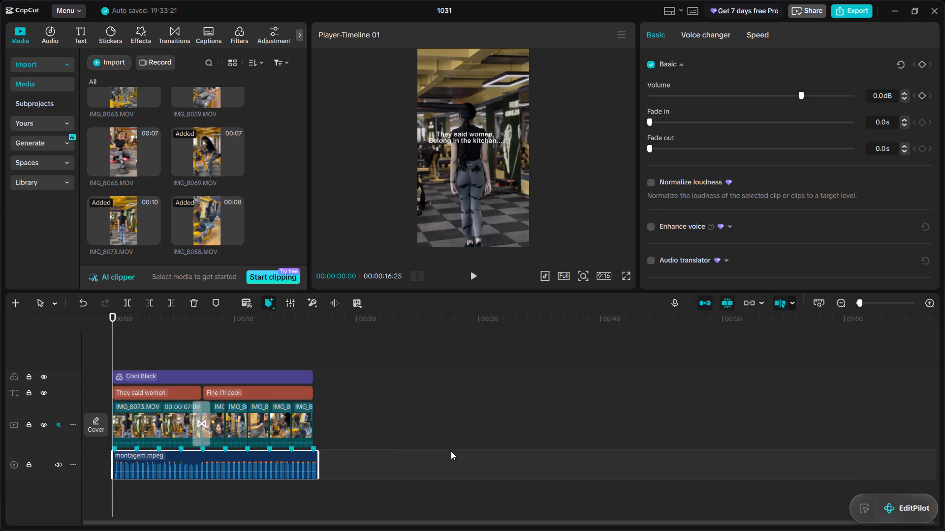
left_click(626, 275)
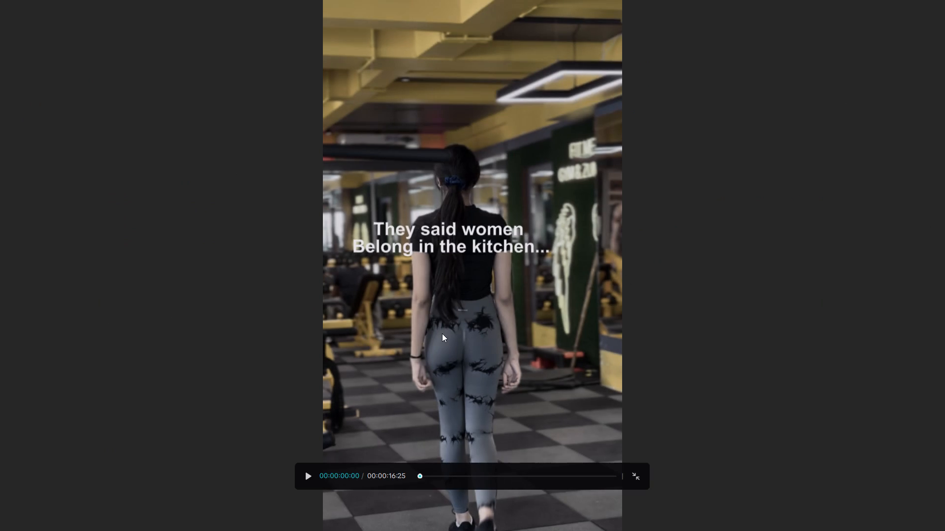
key("Escape")
key("Escape")
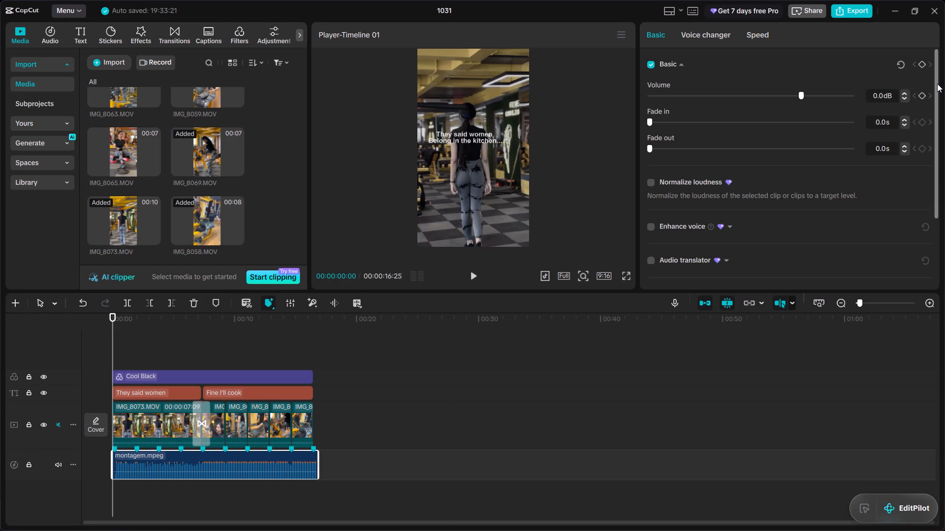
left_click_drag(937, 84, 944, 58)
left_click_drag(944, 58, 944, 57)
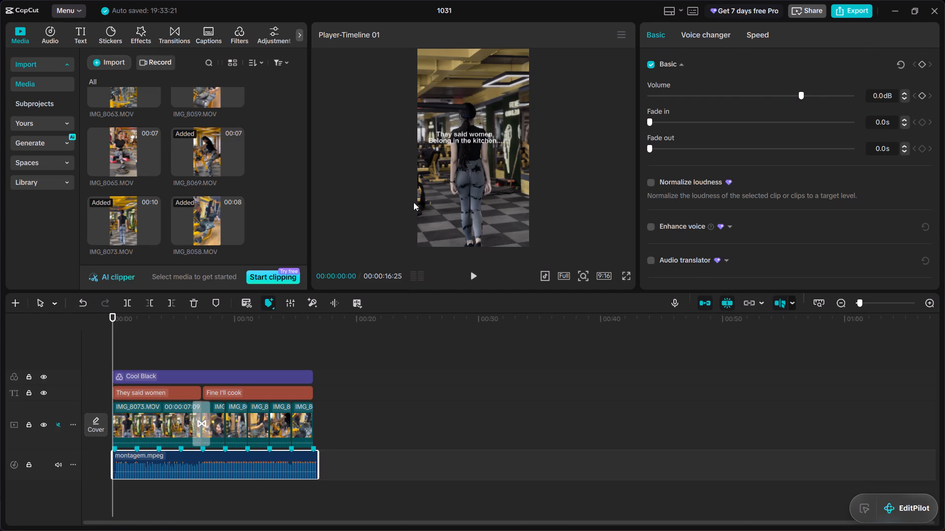
Inspect the opening frame in full screen twice more, returning to the editor after each view.
left_click(631, 276)
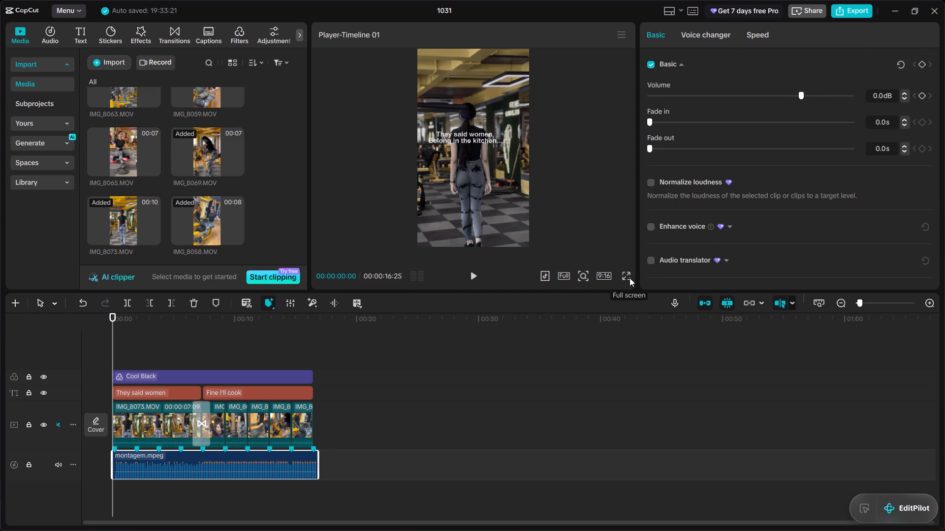
left_click(630, 278)
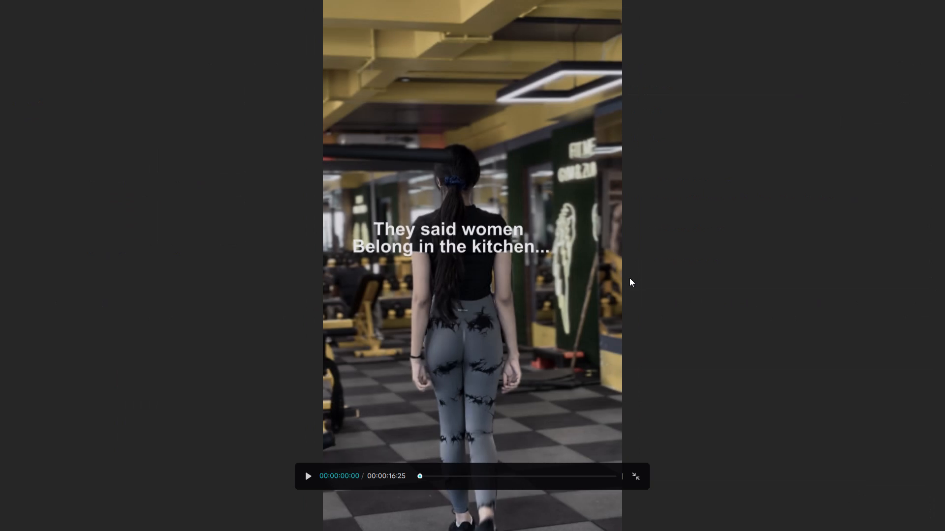
key("Escape")
left_click(630, 278)
key("Escape")
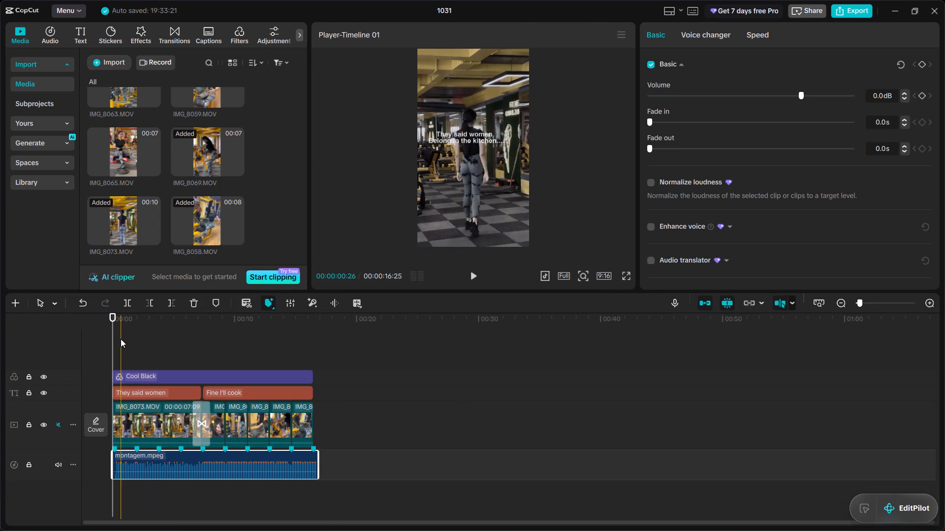
Scrub the timeline from the start to 00:00:07:09, at the transition where the "Fine I'll cook" text takes over.
left_click_drag(113, 339, 195, 357)
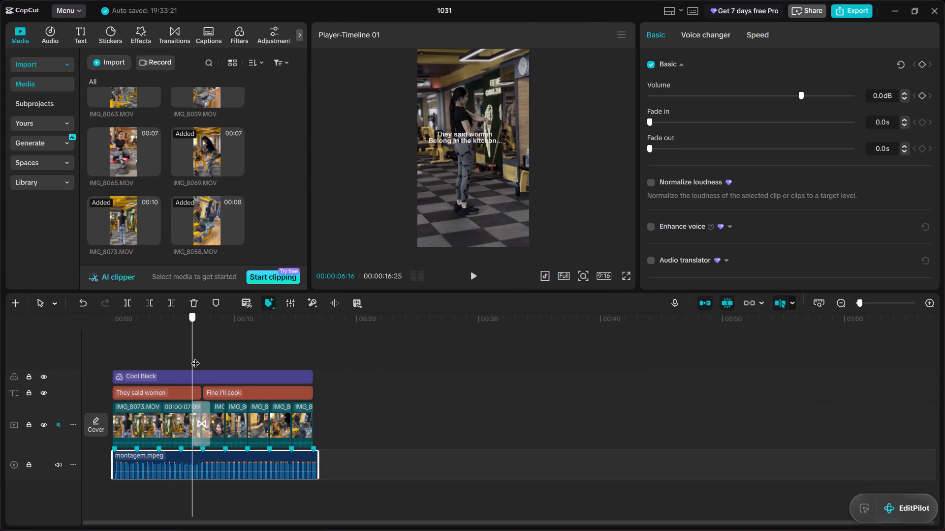
left_click_drag(195, 357, 203, 360)
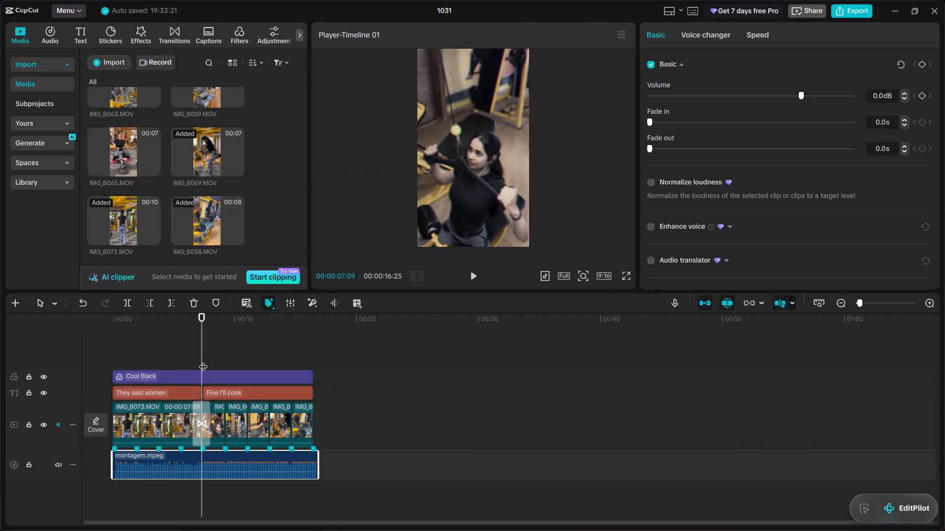
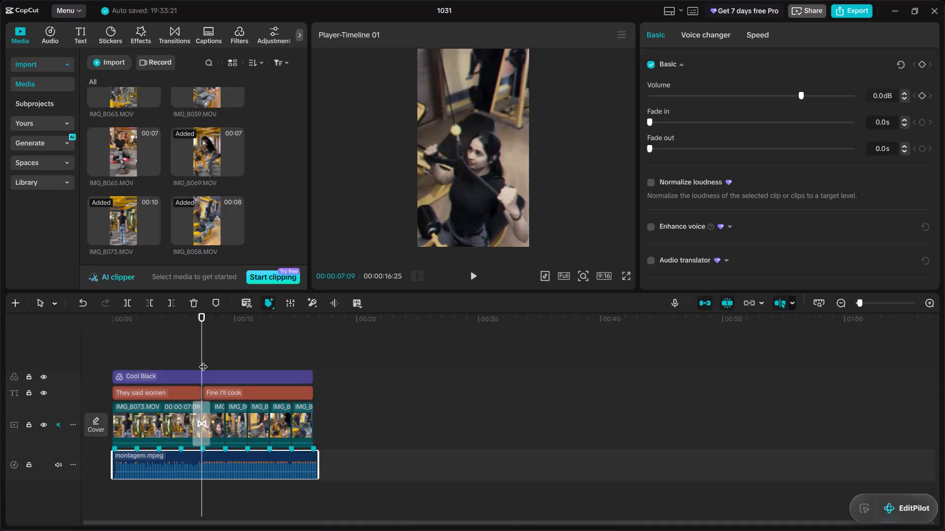
Scrub back and forth across the transition at 00:00:07:09 to examine the clip and text change, finishing at the timeline start.
left_click_drag(202, 352, 208, 352)
left_click_drag(208, 352, 267, 371)
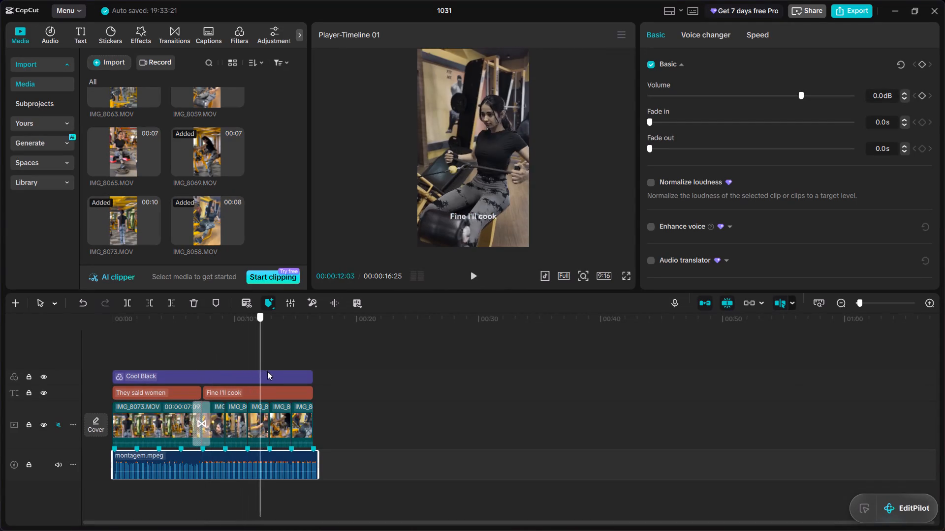
left_click_drag(267, 371, 207, 347)
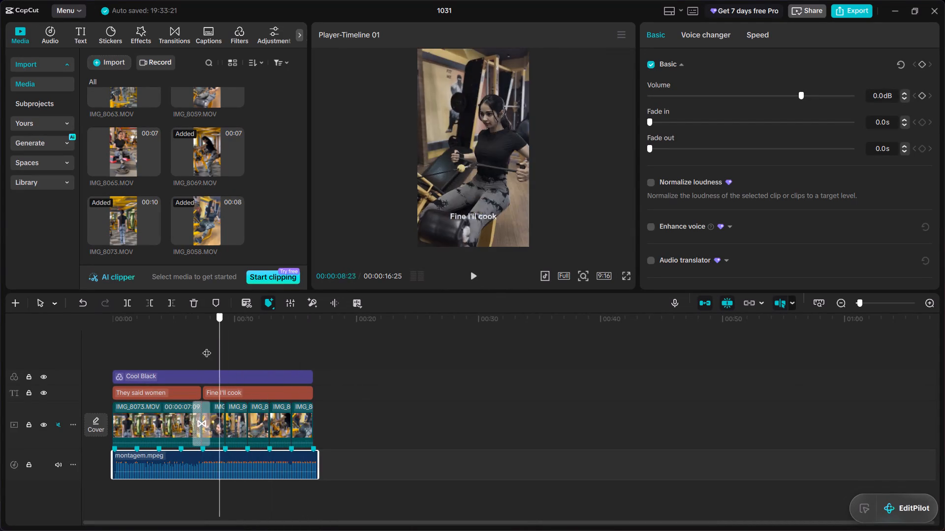
left_click_drag(207, 347, 201, 347)
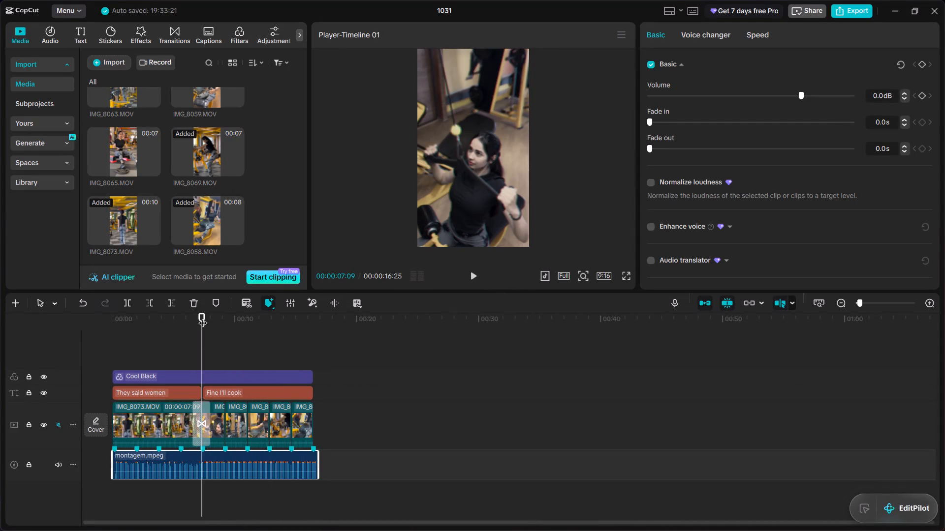
left_click_drag(203, 336, 145, 338)
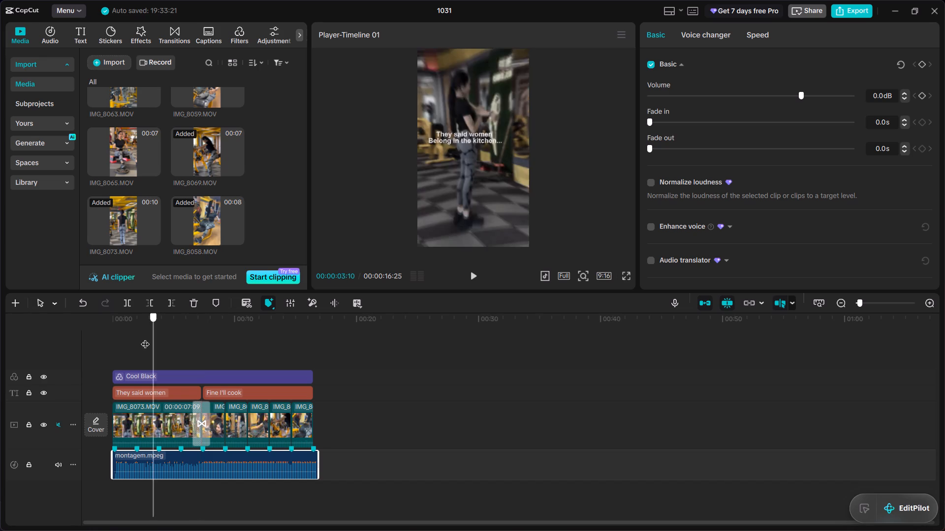
left_click_drag(145, 338, 201, 353)
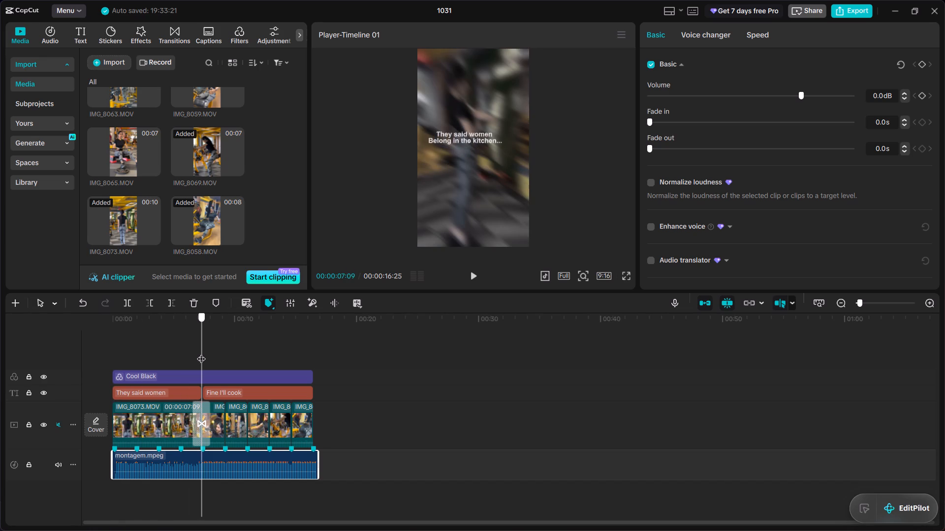
left_click_drag(201, 353, 234, 345)
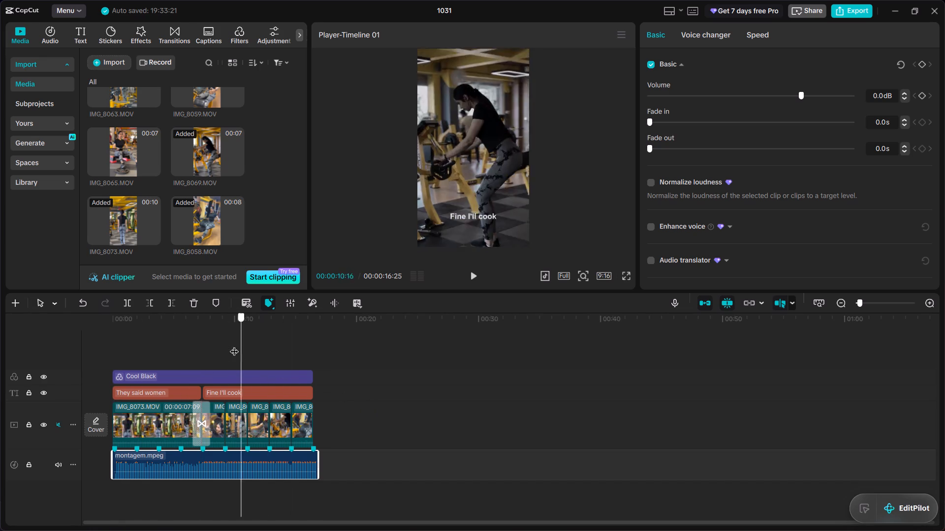
left_click_drag(234, 345, 118, 339)
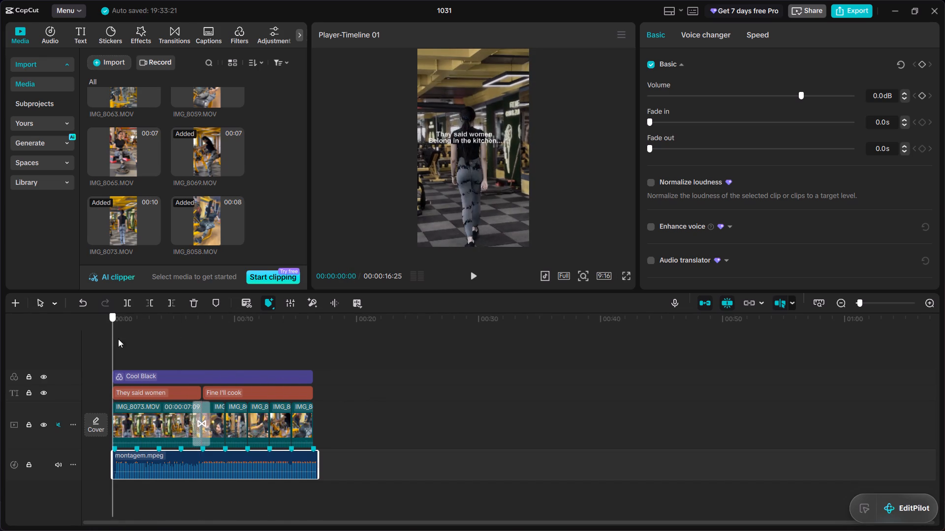
Scrub twice from the start through the closing clips to review the whole edit, returning to the transition at 00:00:07:09.
left_click_drag(118, 339, 303, 373)
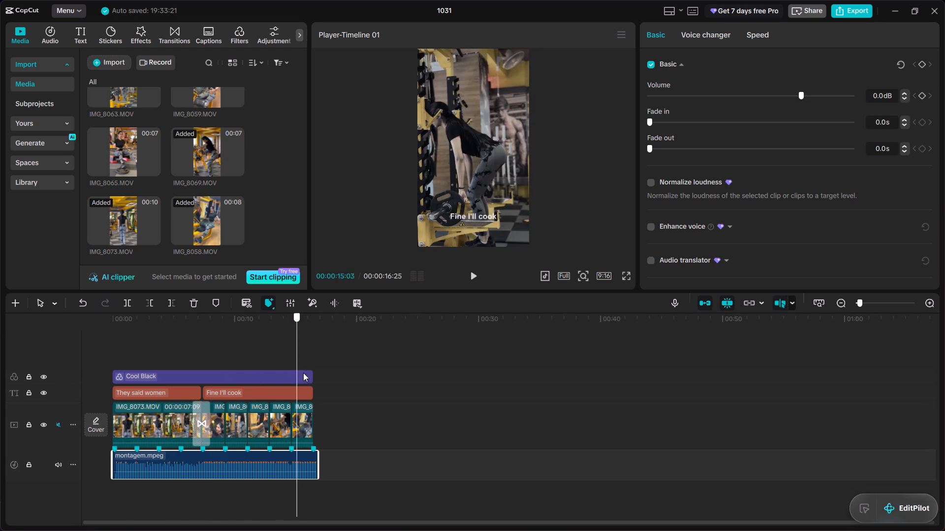
left_click_drag(303, 373, 202, 349)
left_click_drag(202, 343, 117, 348)
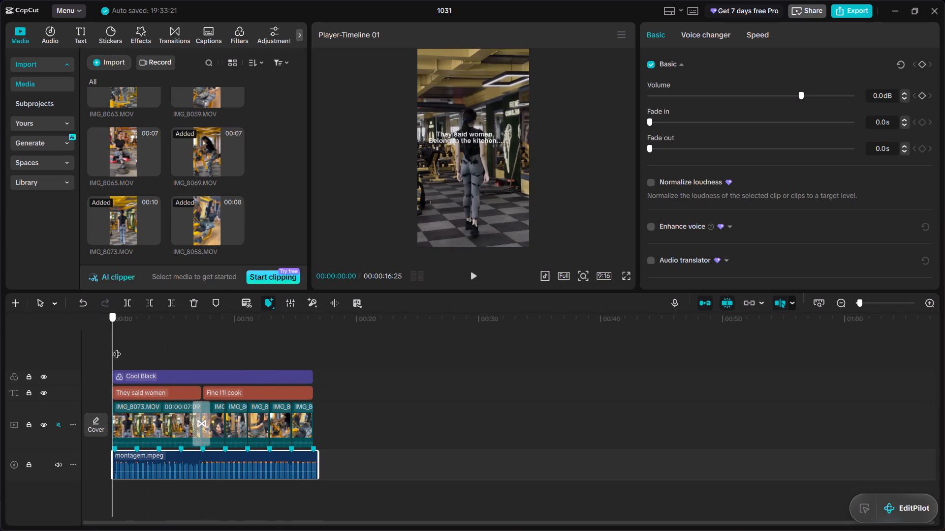
left_click_drag(117, 348, 301, 391)
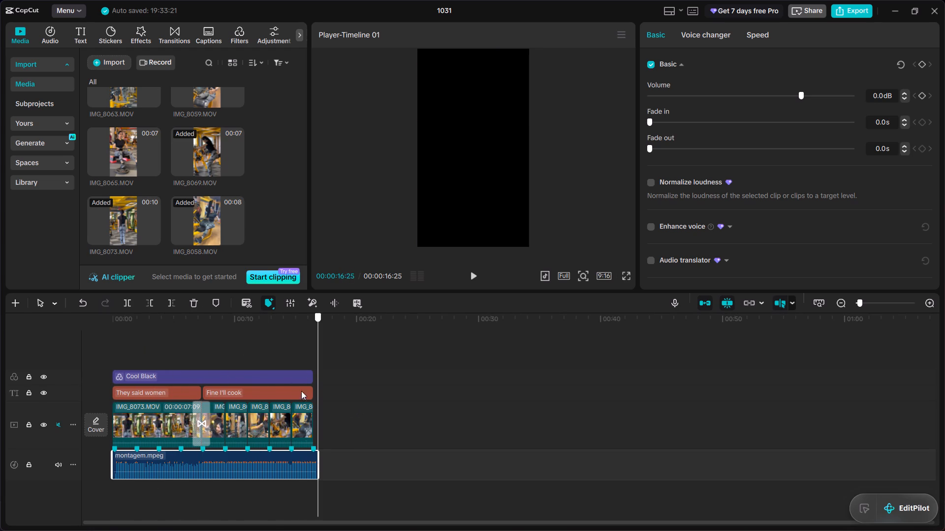
left_click_drag(301, 391, 199, 347)
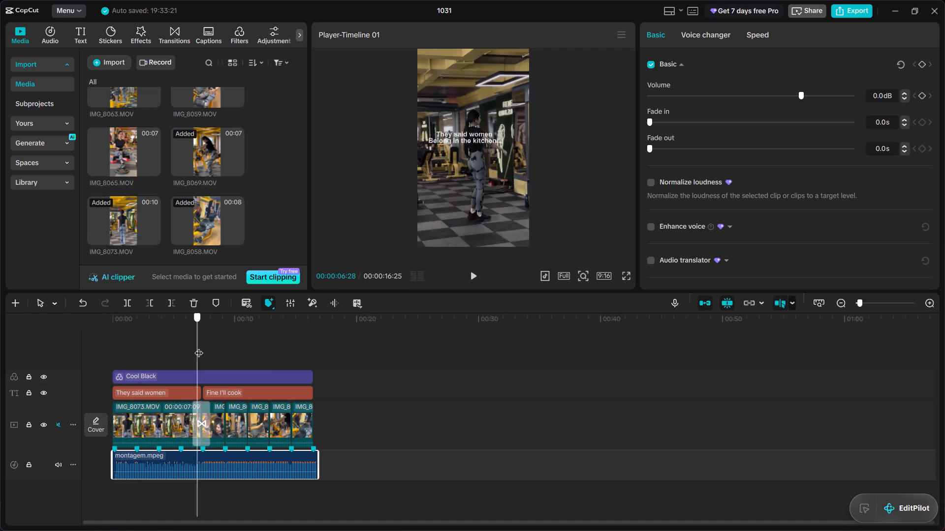
left_click_drag(199, 347, 201, 348)
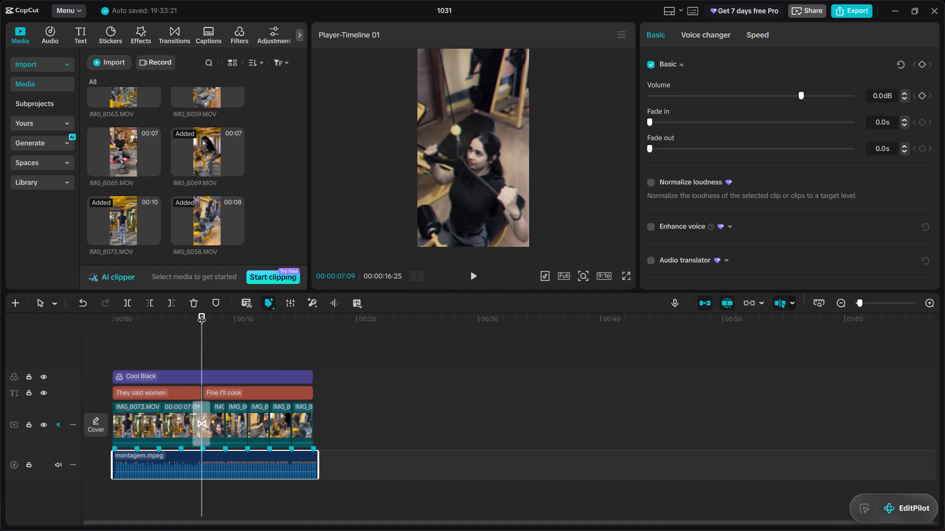
Scrub through the "Fine I'll cook" clips and back through the "They said women" section, finishing at the timeline start.
left_click_drag(203, 321, 319, 354)
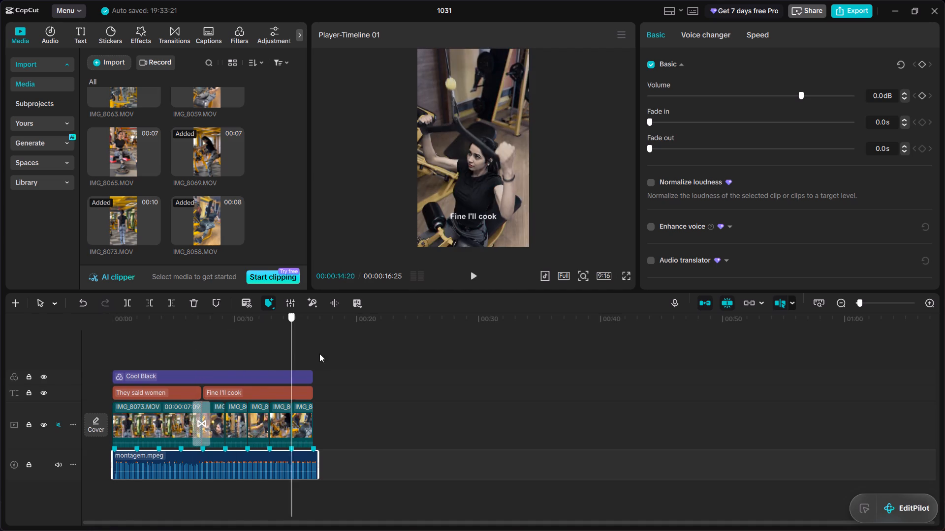
left_click_drag(319, 354, 194, 341)
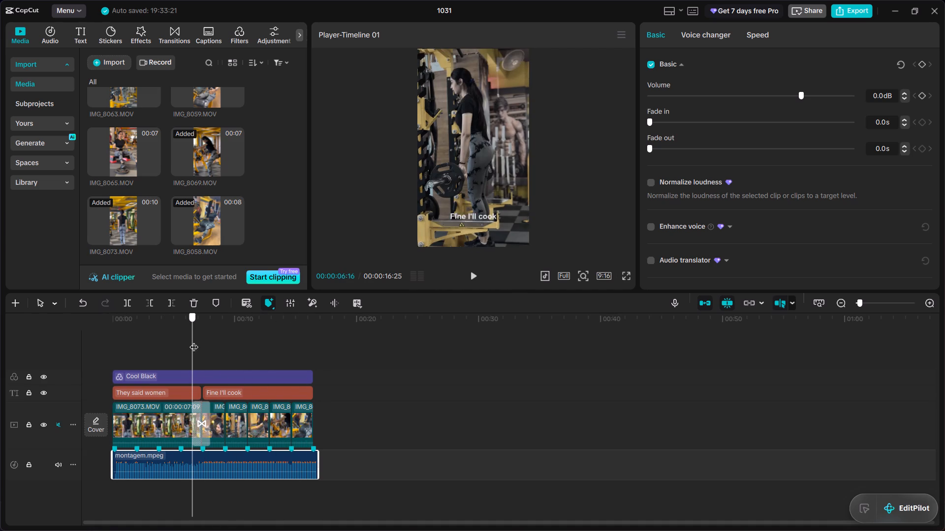
left_click_drag(194, 341, 121, 344)
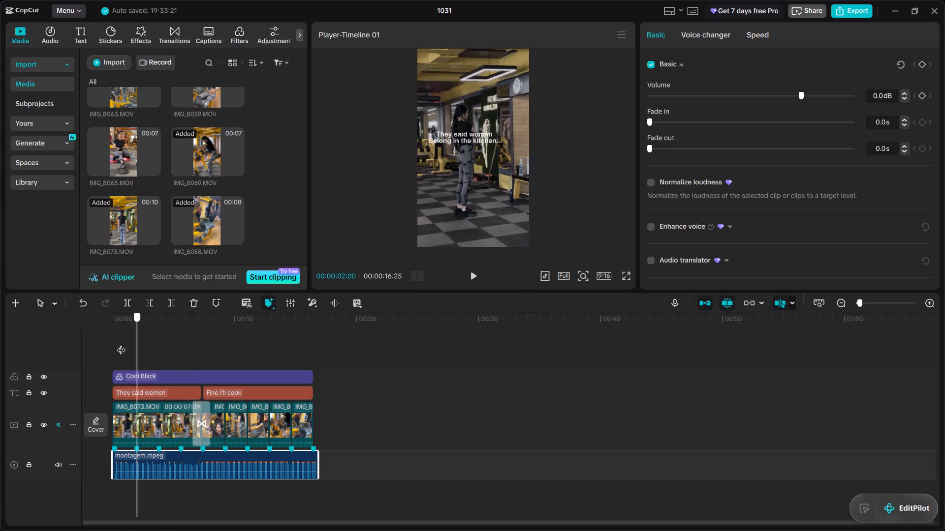
left_click_drag(121, 344, 201, 335)
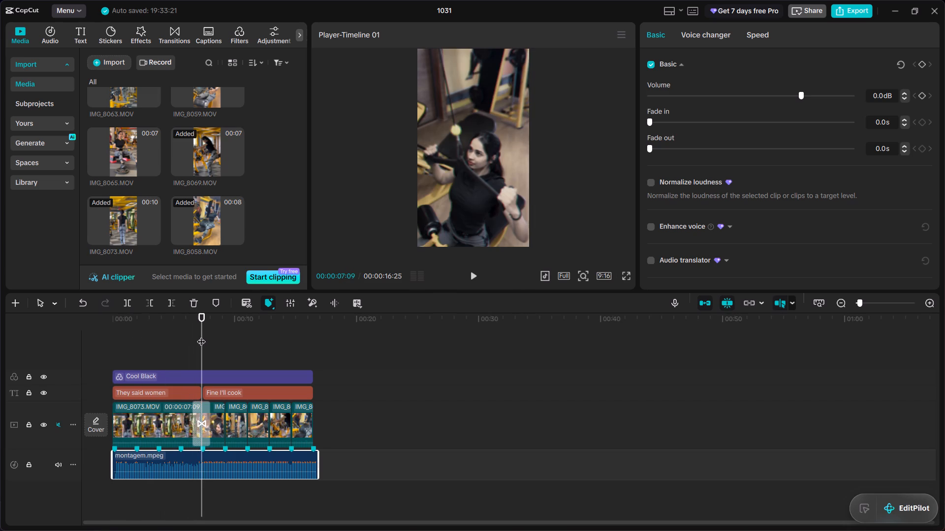
left_click_drag(203, 325, 167, 329)
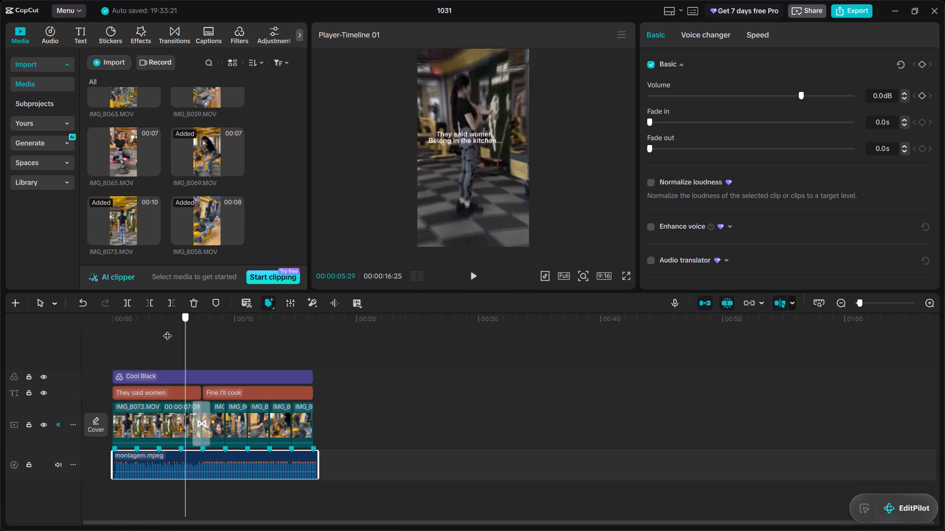
left_click_drag(167, 329, 116, 330)
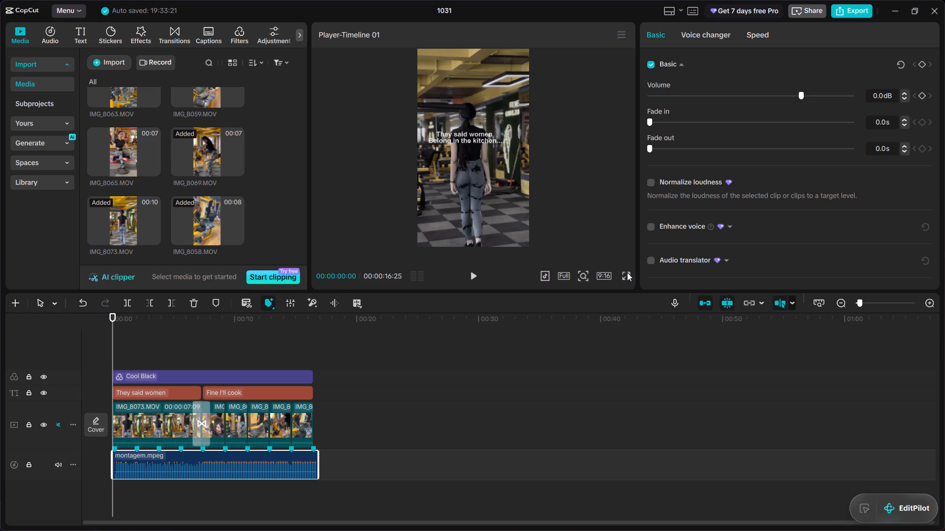
View the edit in full screen from the opening frame and return to the editor.
left_click(627, 272)
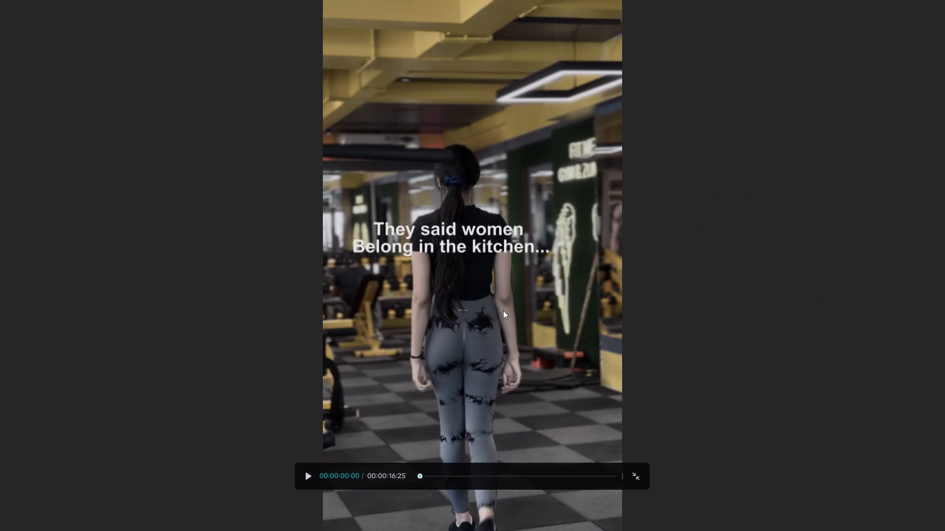
key("Escape")
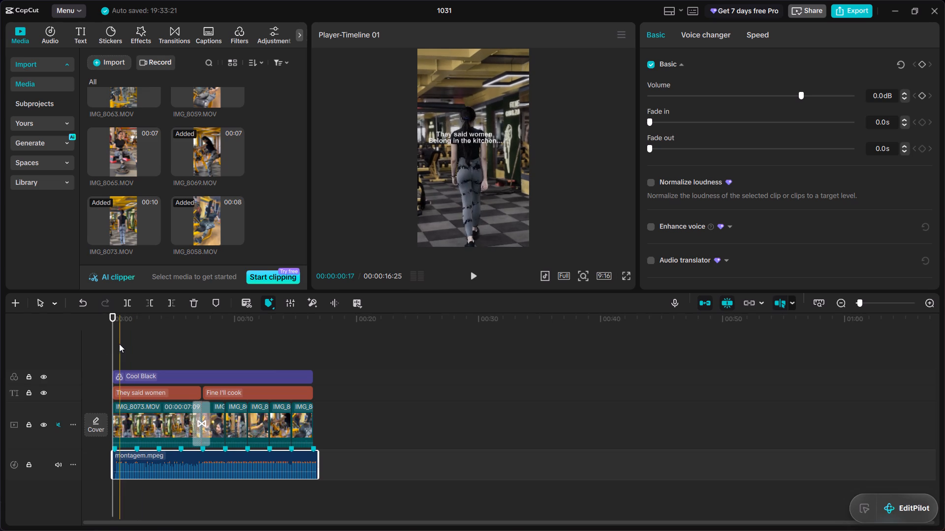
Scrub from the start to the transition between the two texts, examine the frames around it, and return to the start.
left_click_drag(114, 343, 204, 358)
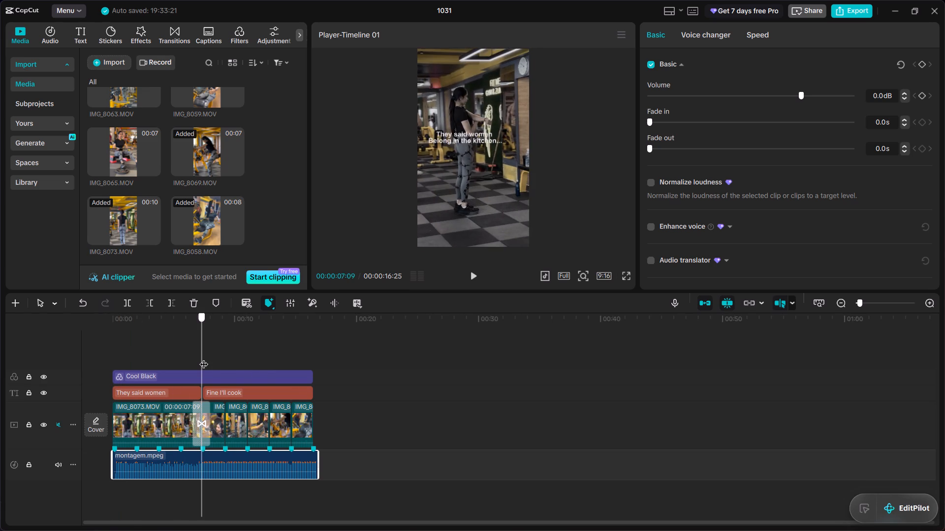
left_click_drag(204, 358, 201, 371)
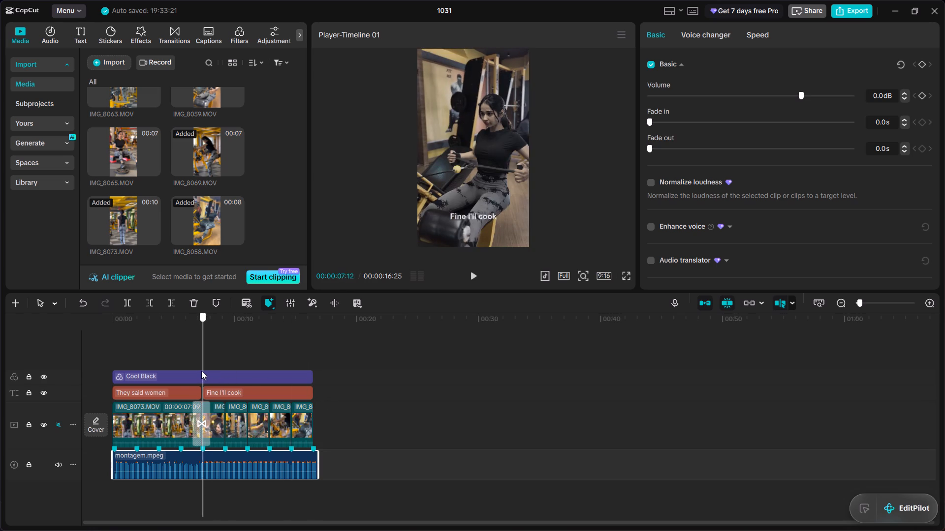
left_click_drag(201, 371, 212, 370)
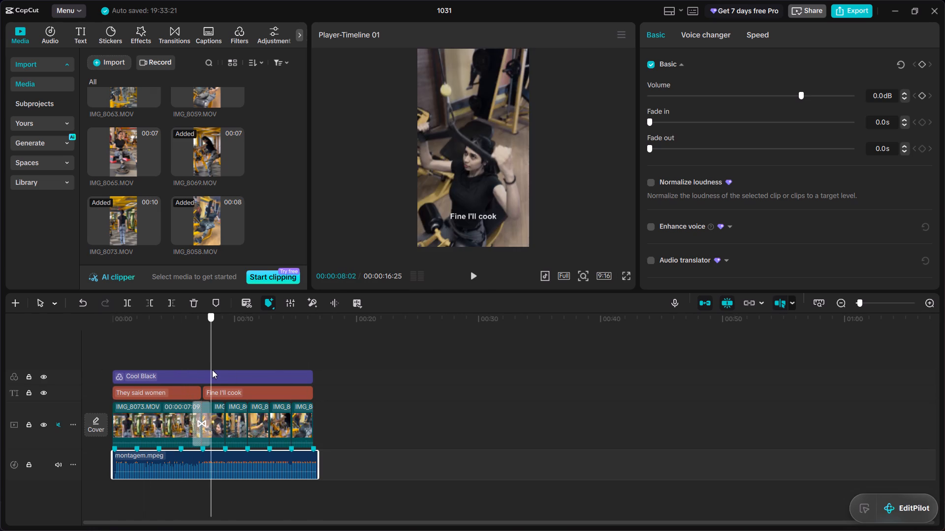
left_click_drag(212, 370, 200, 373)
left_click_drag(203, 336, 105, 367)
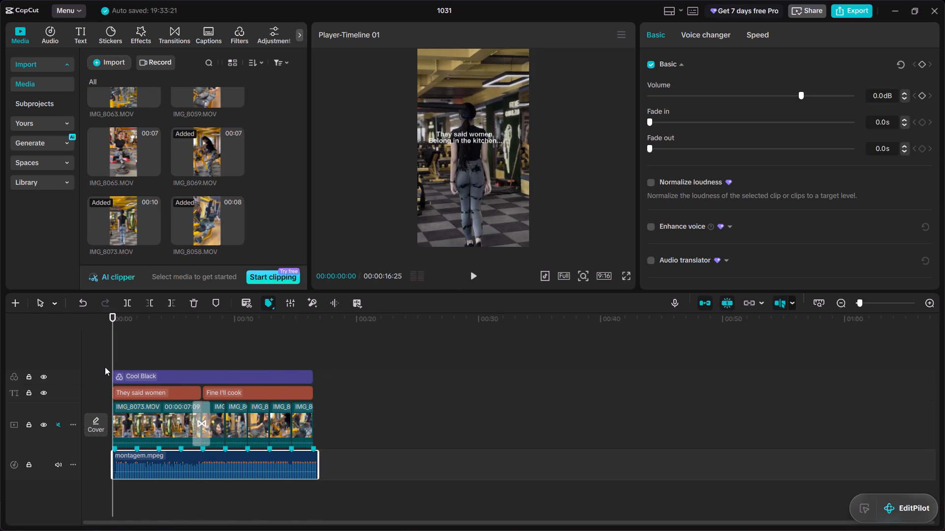
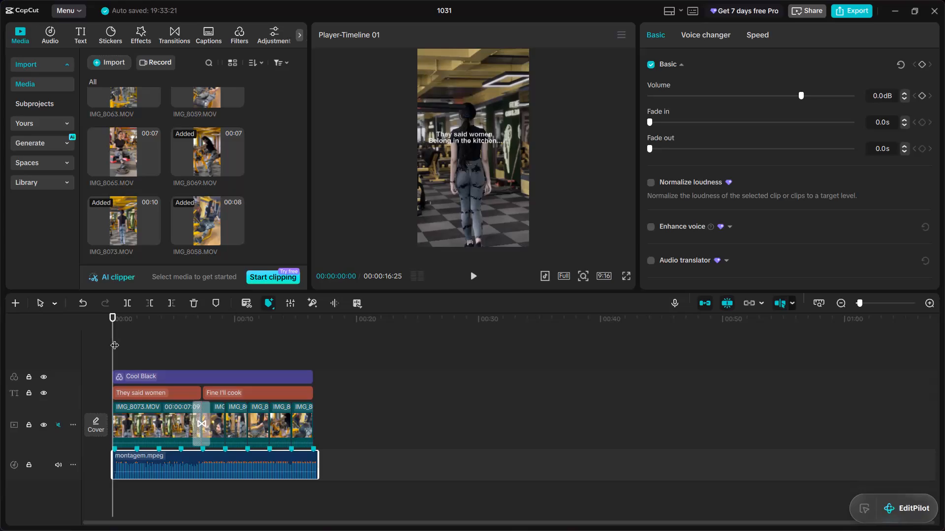
Scrub from the start through the "They said women" section and play the rest of the edit to its end.
left_click_drag(115, 339, 157, 349)
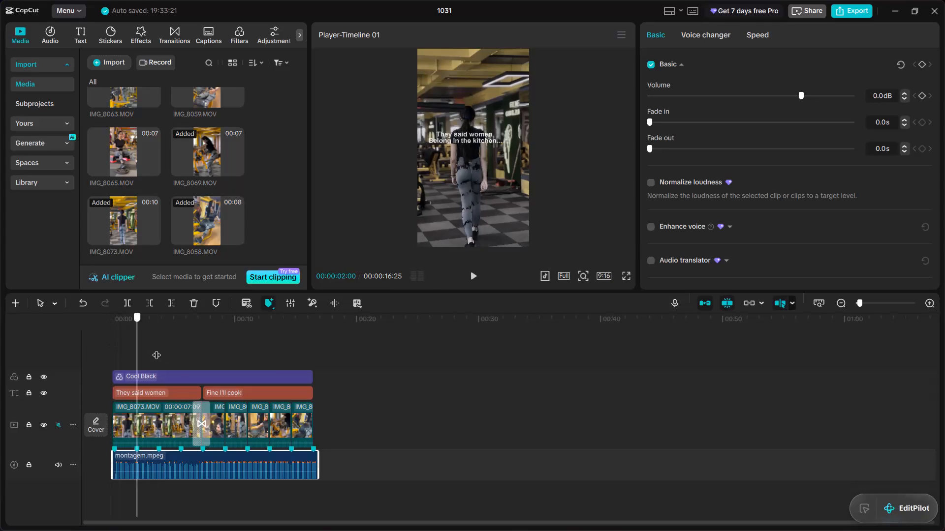
left_click_drag(157, 349, 178, 352)
key("space")
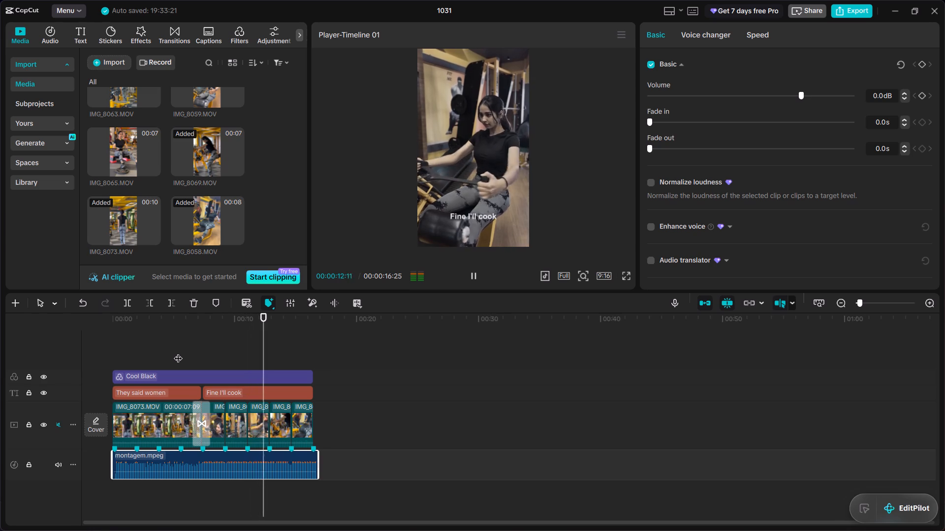
key("Escape")
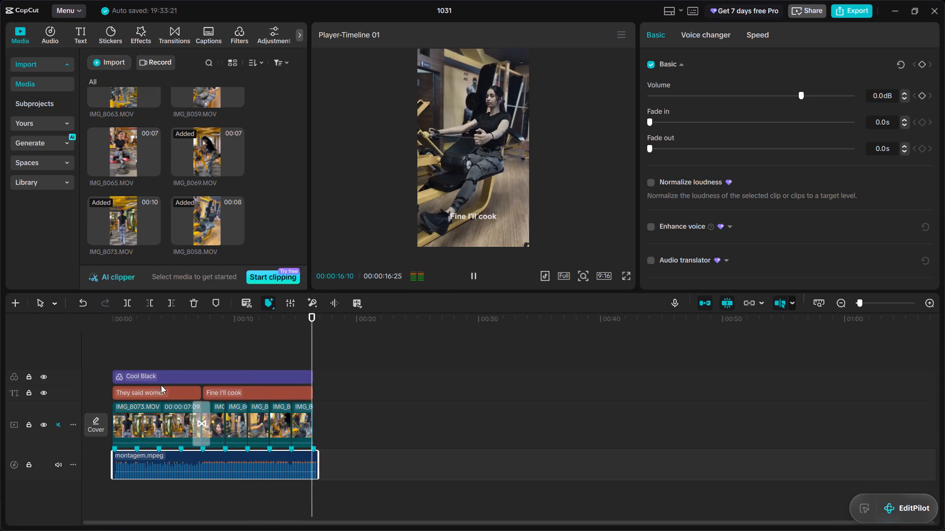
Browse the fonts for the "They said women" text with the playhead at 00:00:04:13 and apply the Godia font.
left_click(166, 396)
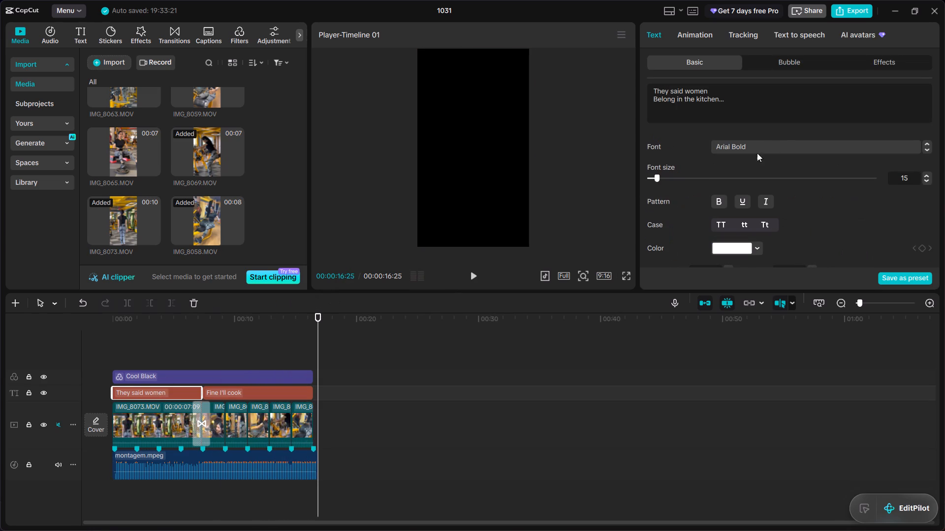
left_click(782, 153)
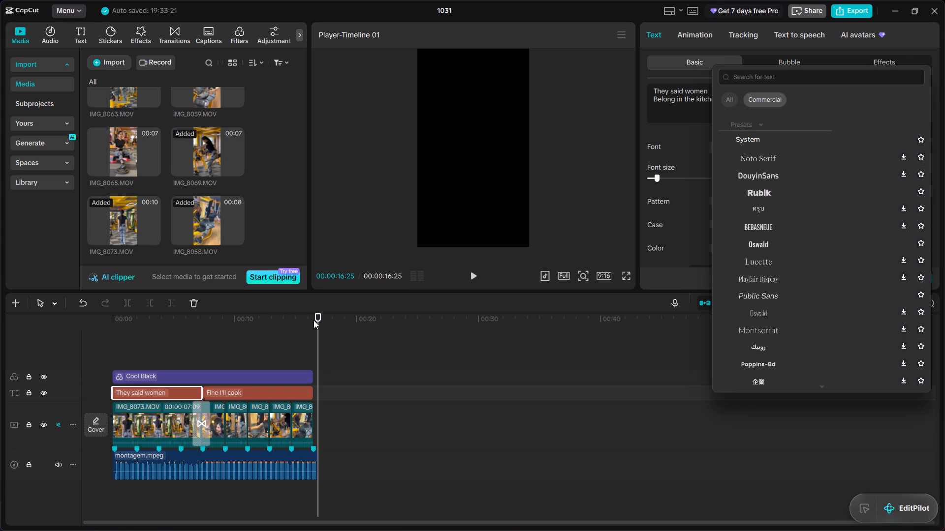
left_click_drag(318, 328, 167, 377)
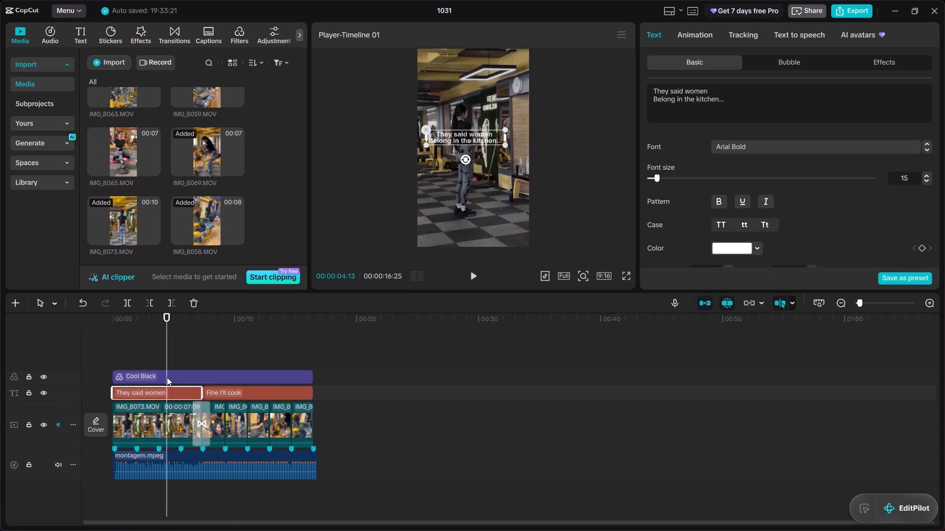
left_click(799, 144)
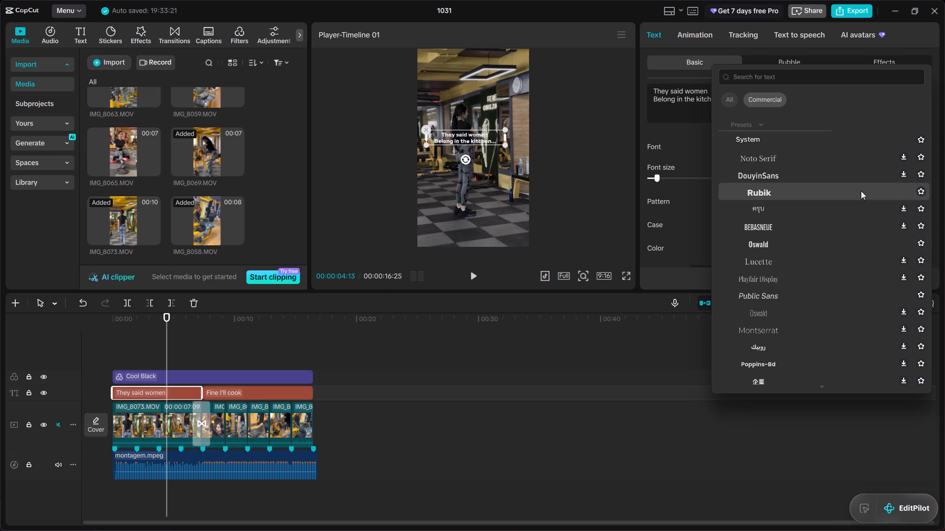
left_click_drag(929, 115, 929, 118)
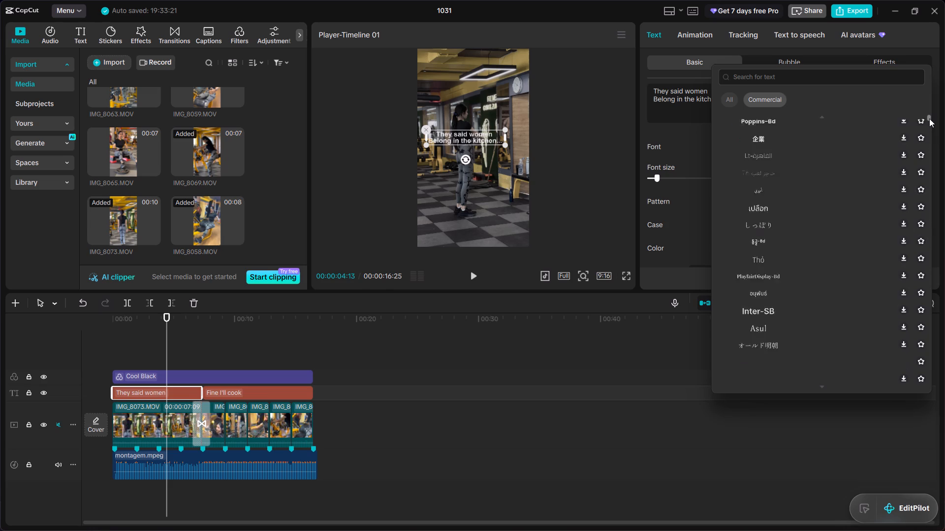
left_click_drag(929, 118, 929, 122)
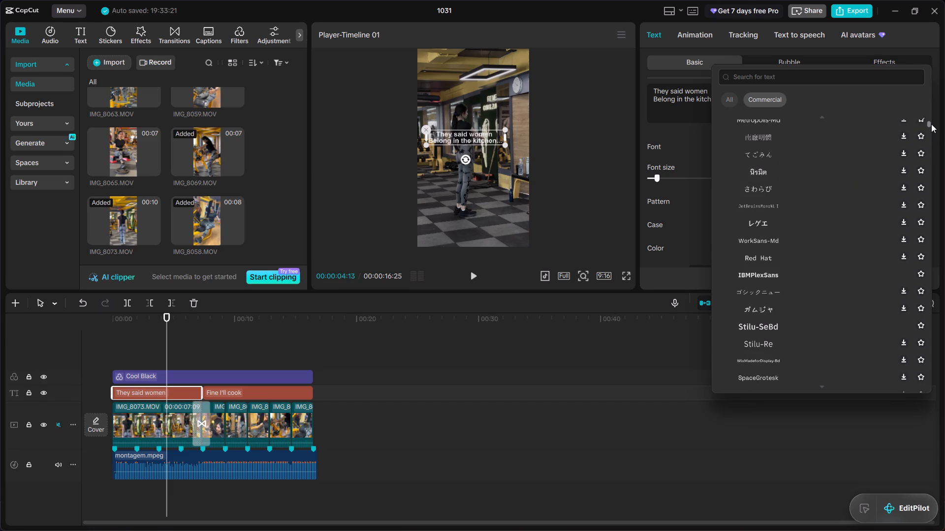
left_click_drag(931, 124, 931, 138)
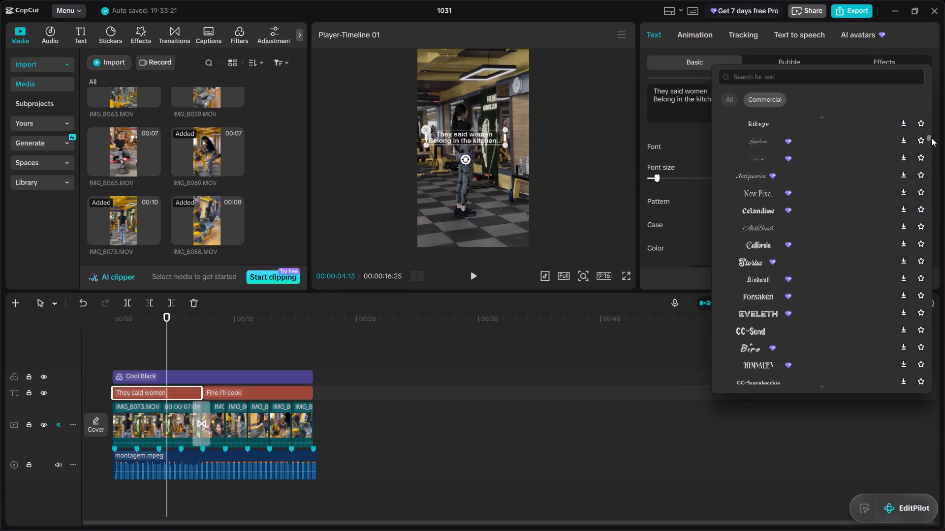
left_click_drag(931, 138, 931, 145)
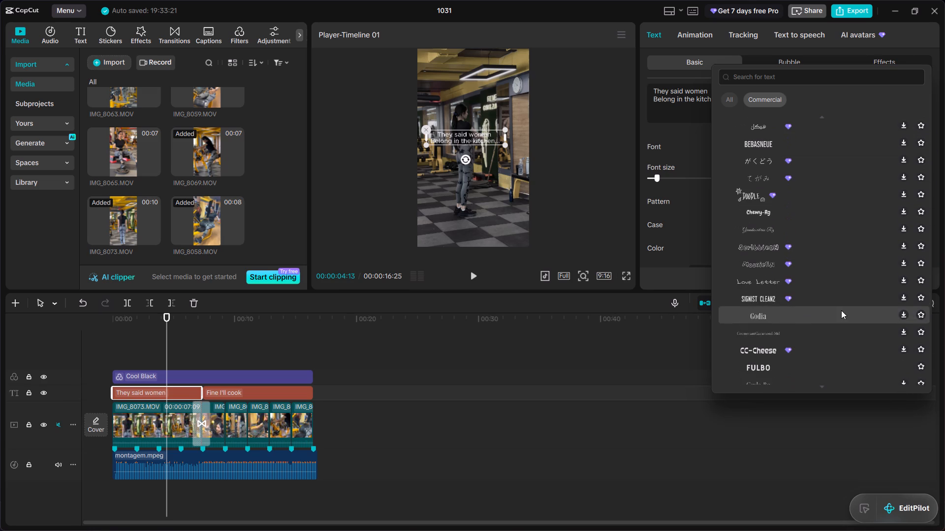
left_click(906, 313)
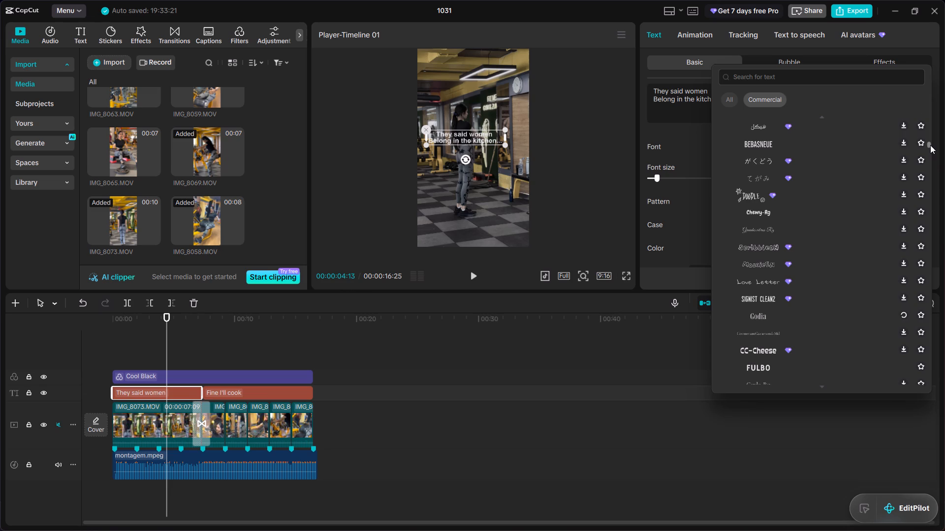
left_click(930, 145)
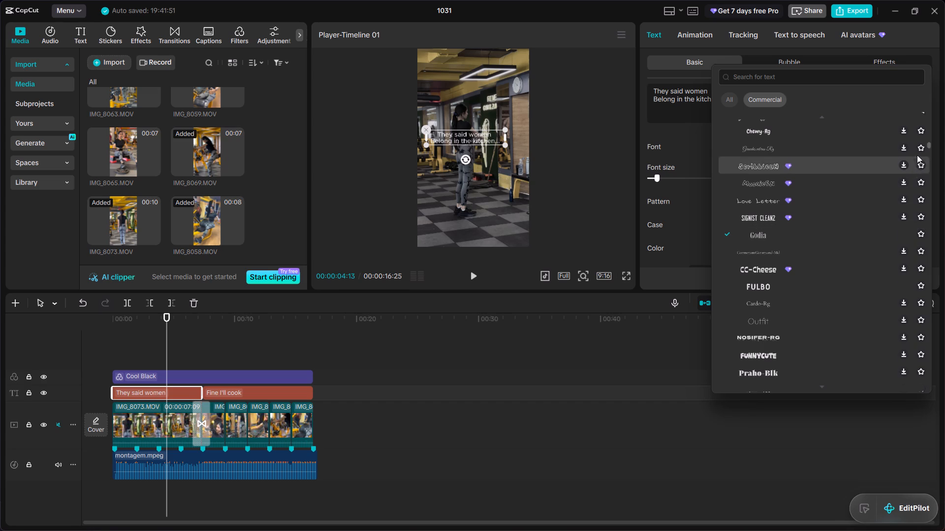
Search the fonts for "m" and set the "They said women" text's font to Impact.
left_click(805, 77)
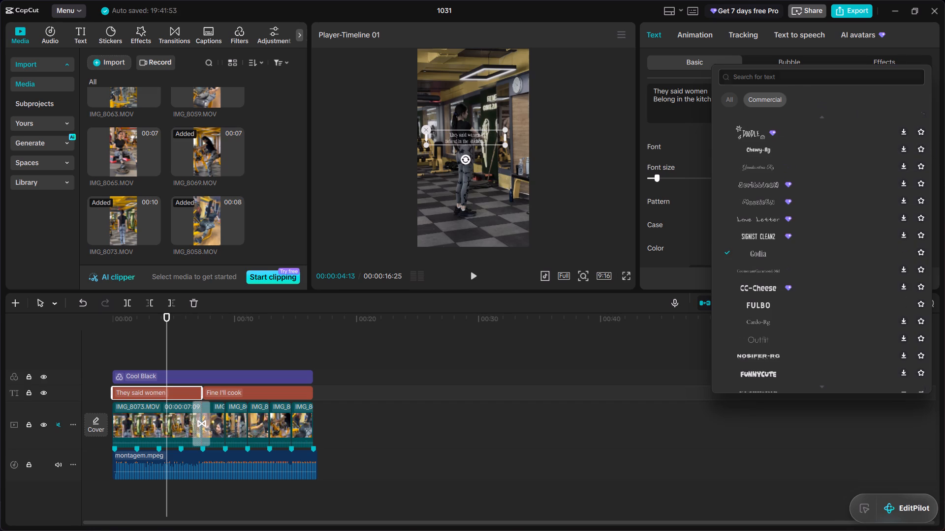
type("mo")
key("BackSpace")
key("Return")
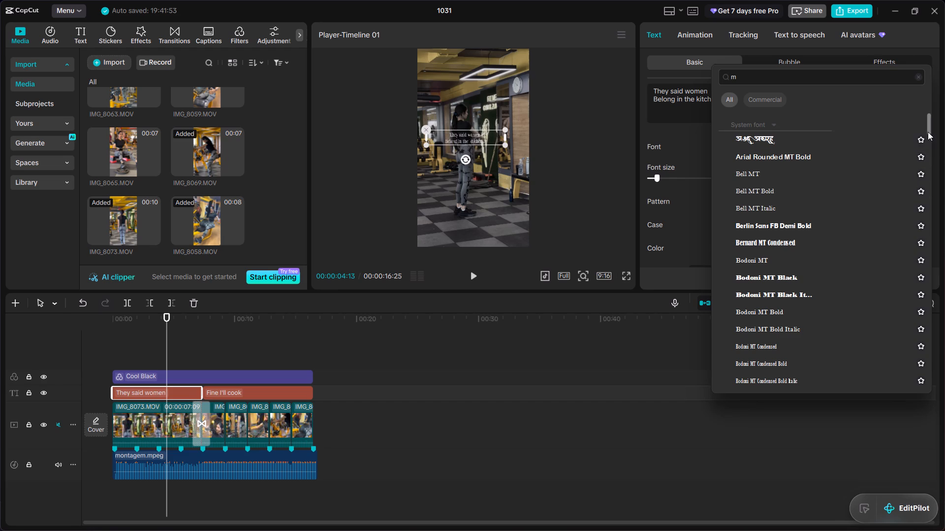
left_click_drag(928, 132, 925, 149)
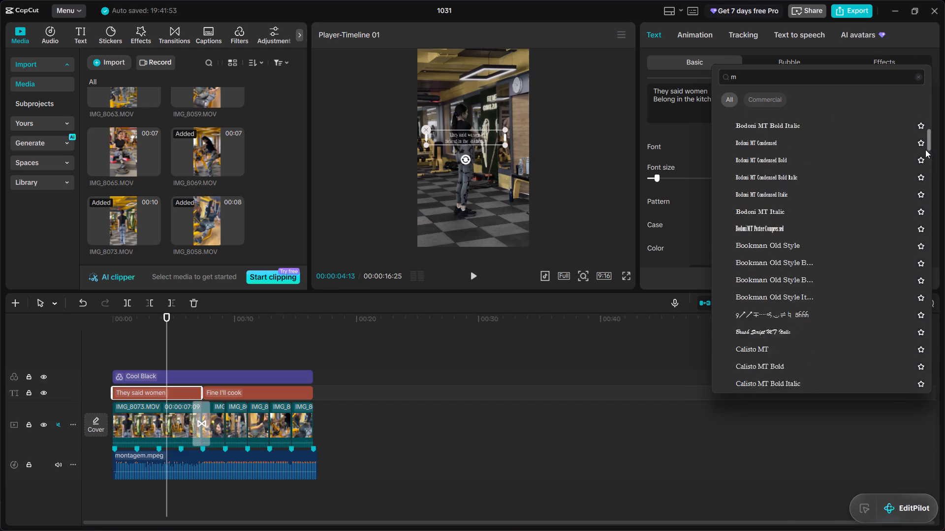
left_click_drag(925, 149, 925, 162)
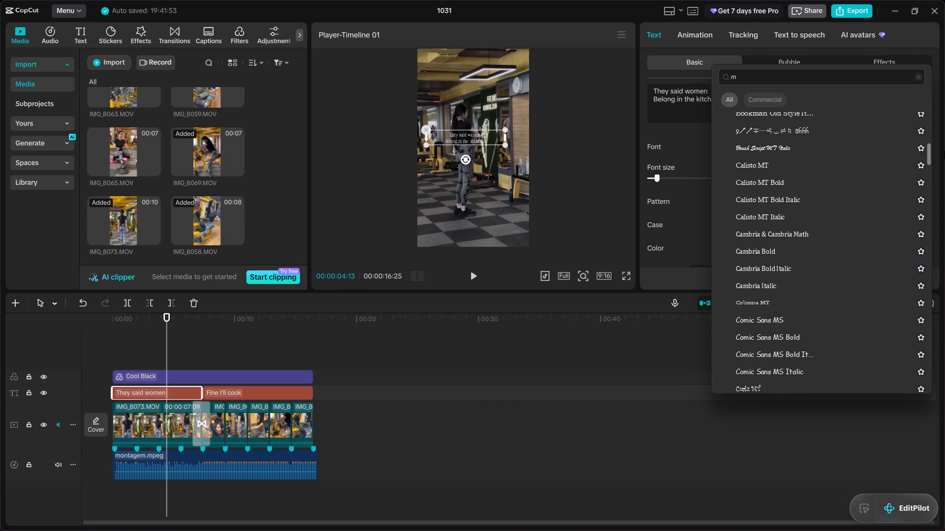
left_click_drag(931, 147, 931, 150)
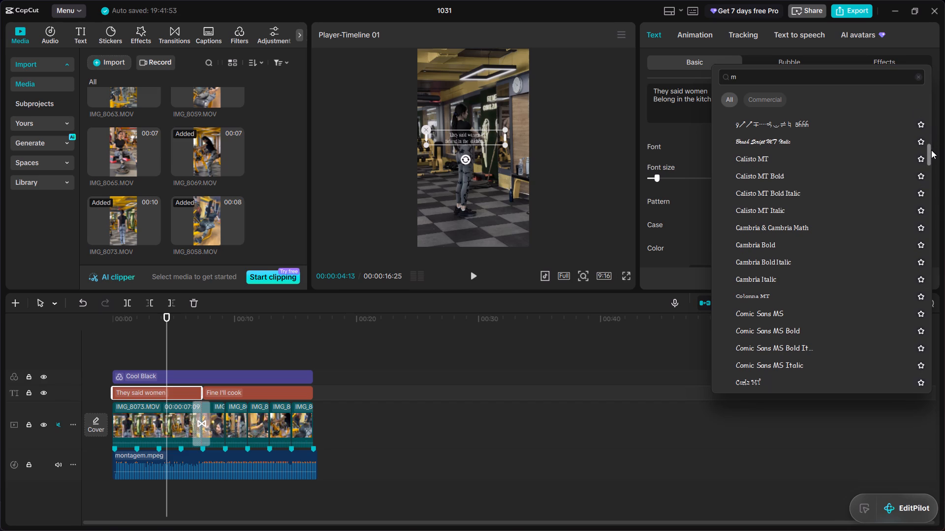
left_click_drag(931, 150, 930, 185)
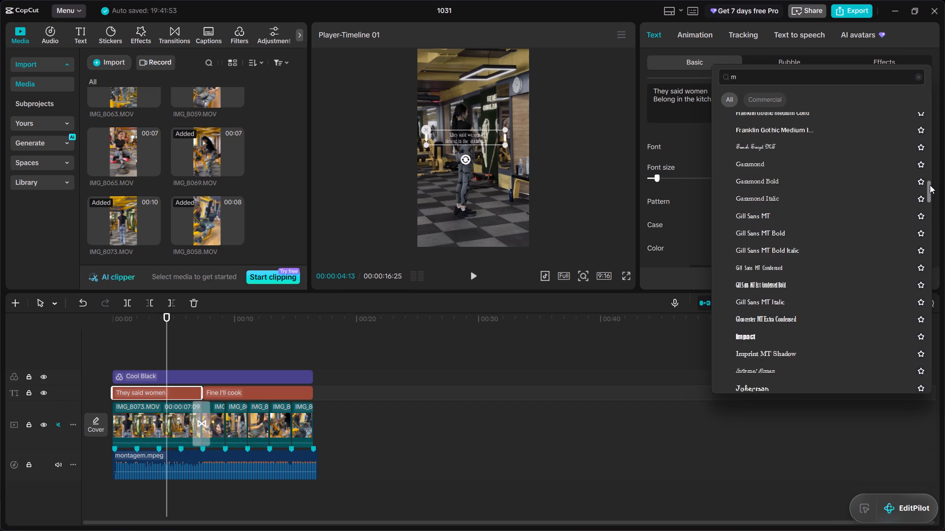
left_click_drag(930, 185, 930, 192)
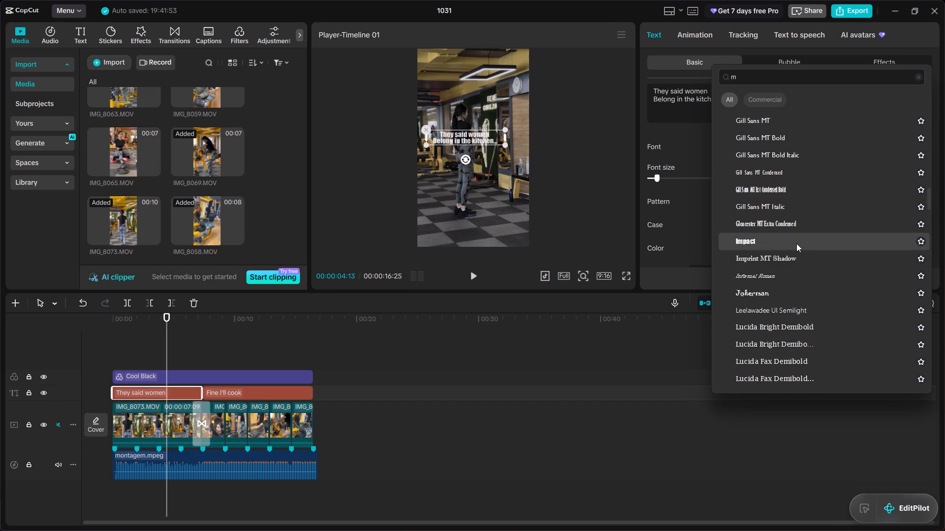
left_click(796, 243)
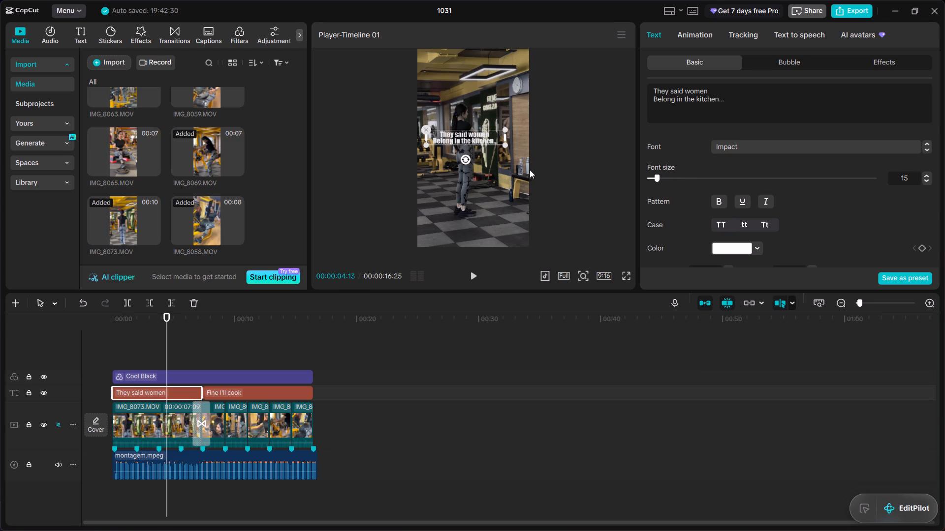
Move the "They said women Belong in the kitchen..." text slightly lower in the frame, just above its centre, and deselect it.
left_click_drag(469, 134, 469, 147)
left_click(545, 144)
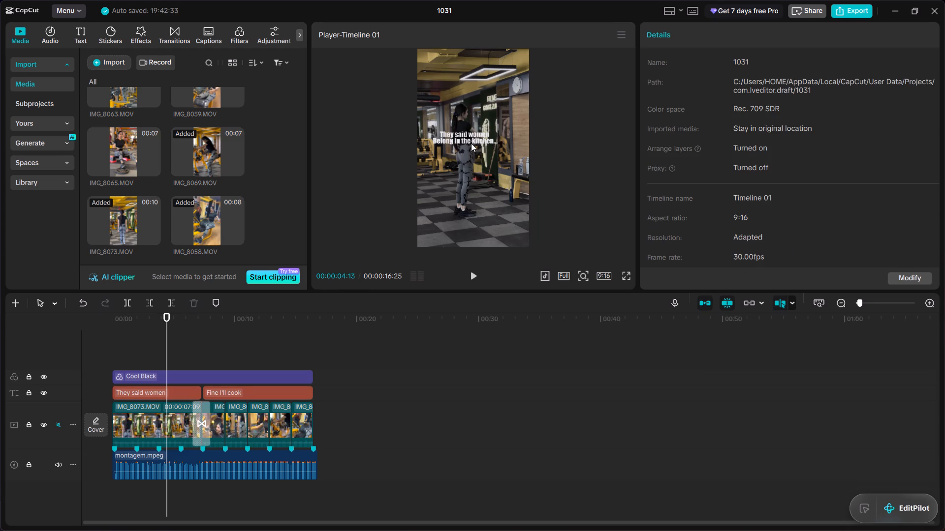
left_click(471, 143)
left_click(471, 137)
left_click_drag(471, 137, 469, 152)
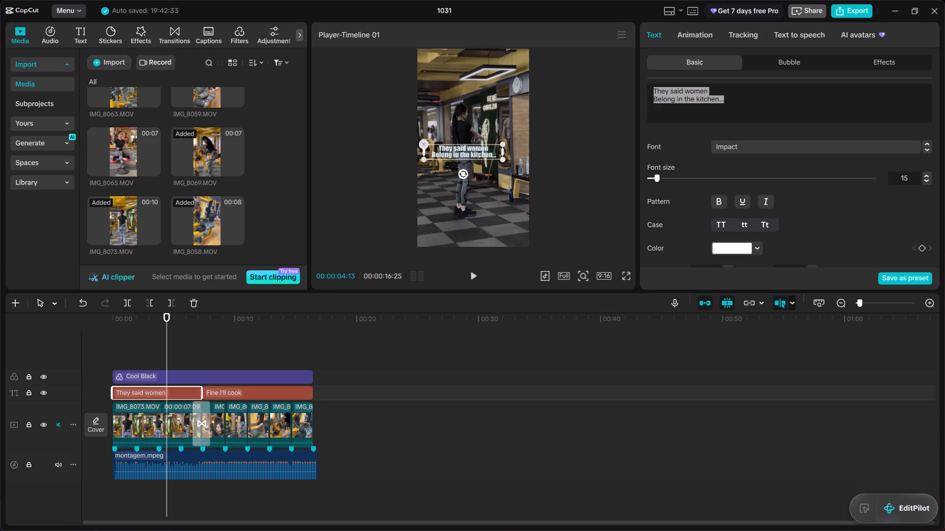
left_click_drag(469, 152, 473, 144)
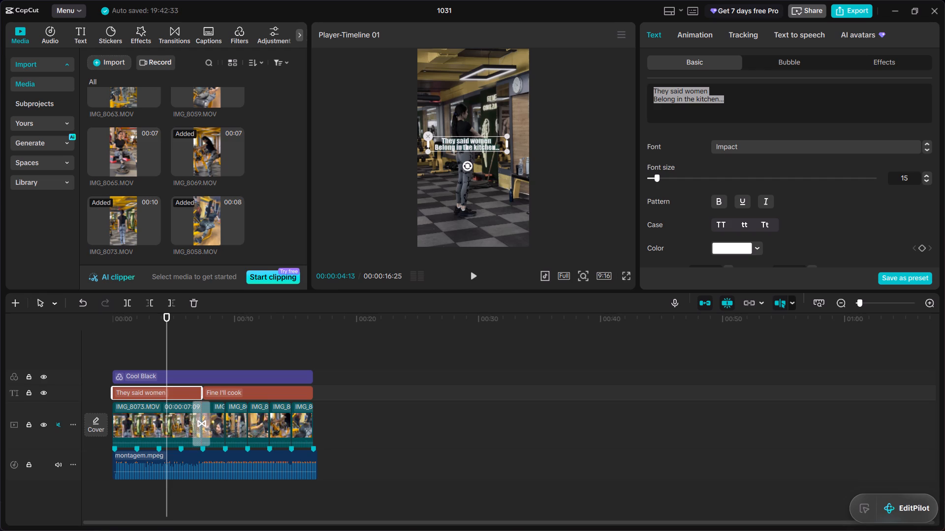
left_click(567, 126)
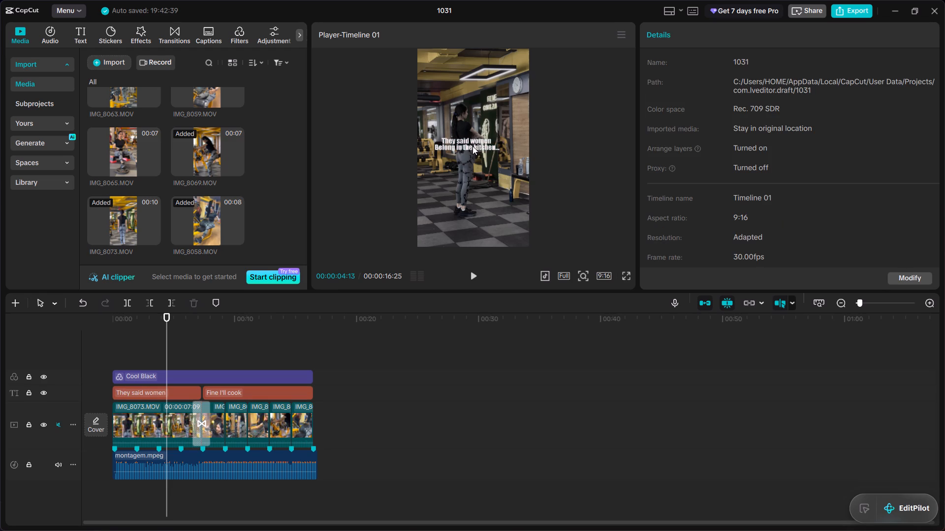
View the restyled "They said women" text in full screen at 00:00:04:13.
left_click(621, 271)
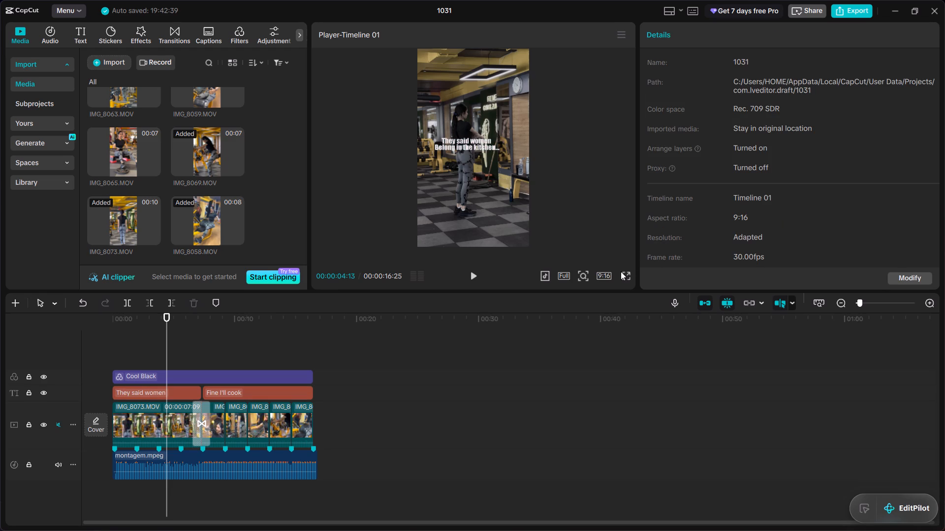
left_click(624, 274)
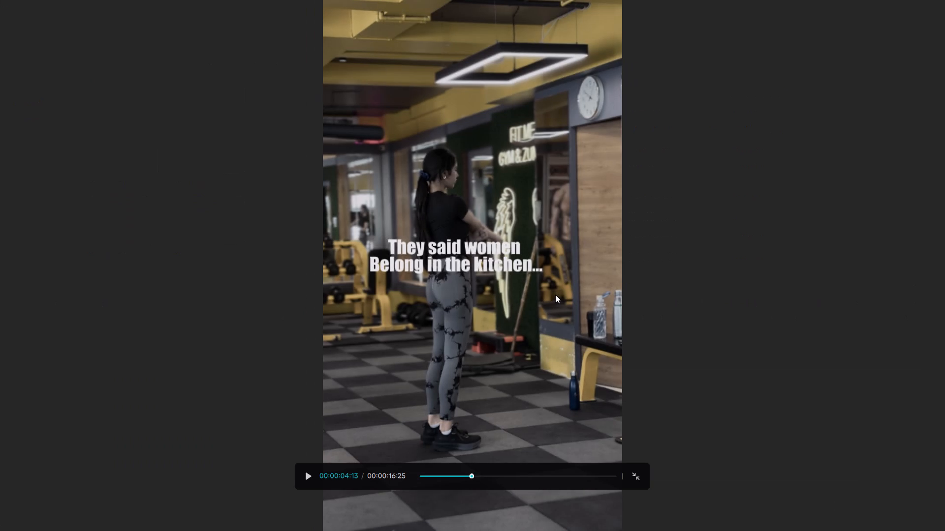
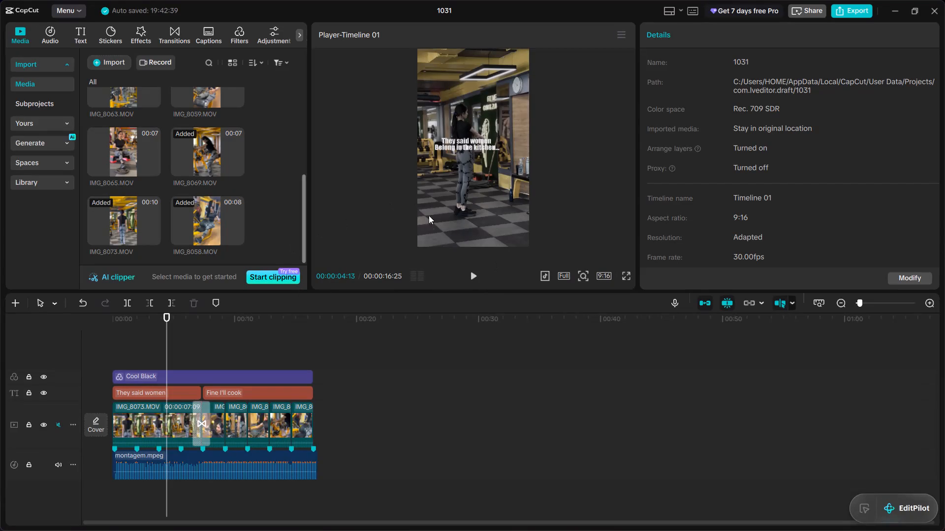
Try bold on the "They said women" text, leave it off, set the font size to 16, and deselect the text.
left_click(474, 141)
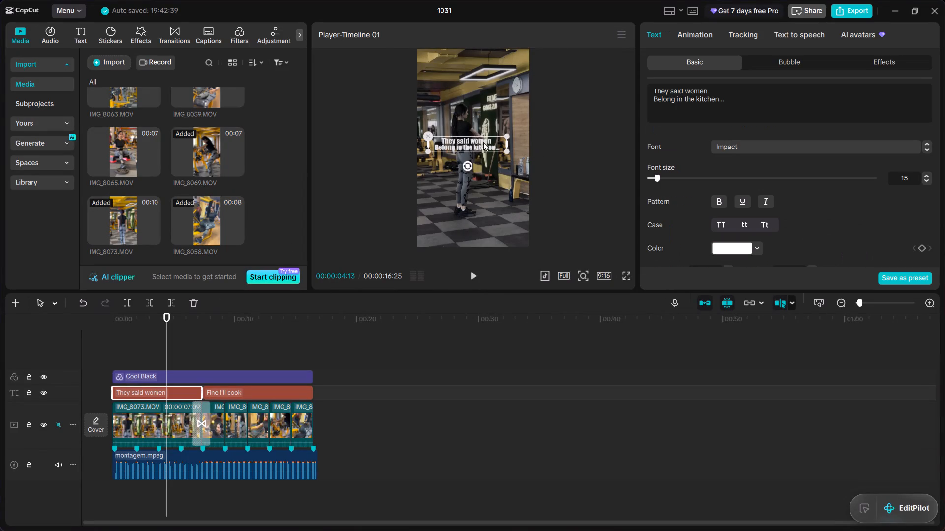
left_click(719, 203)
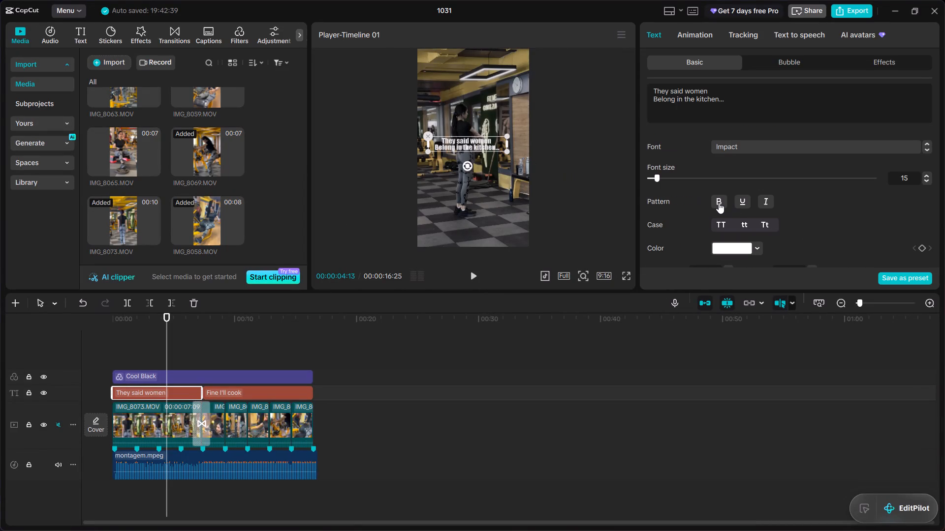
left_click(719, 203)
left_click(927, 175)
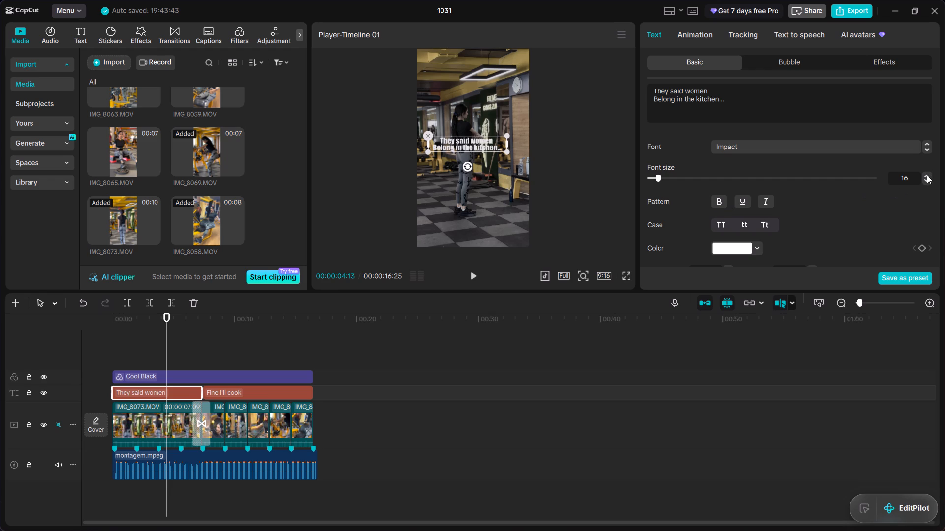
left_click(715, 202)
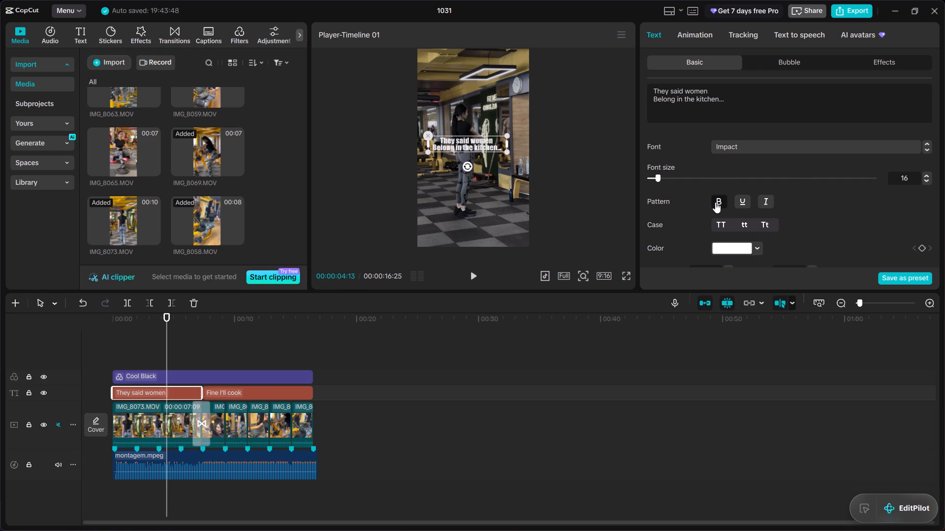
left_click(715, 202)
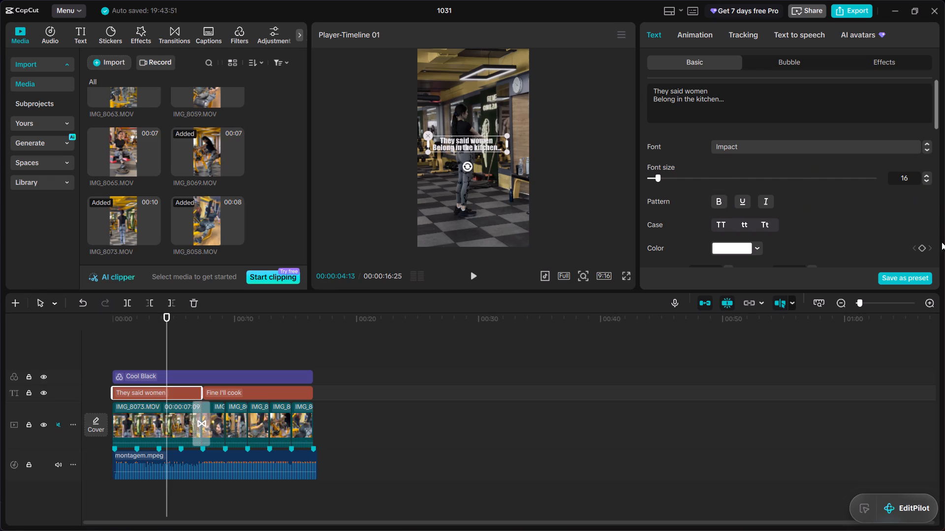
left_click_drag(936, 108, 939, 118)
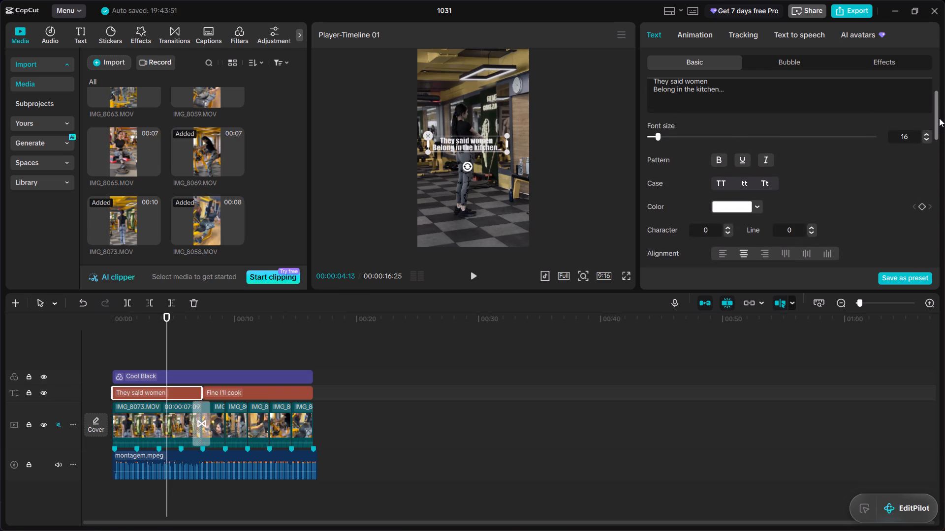
left_click_drag(939, 118, 935, 90)
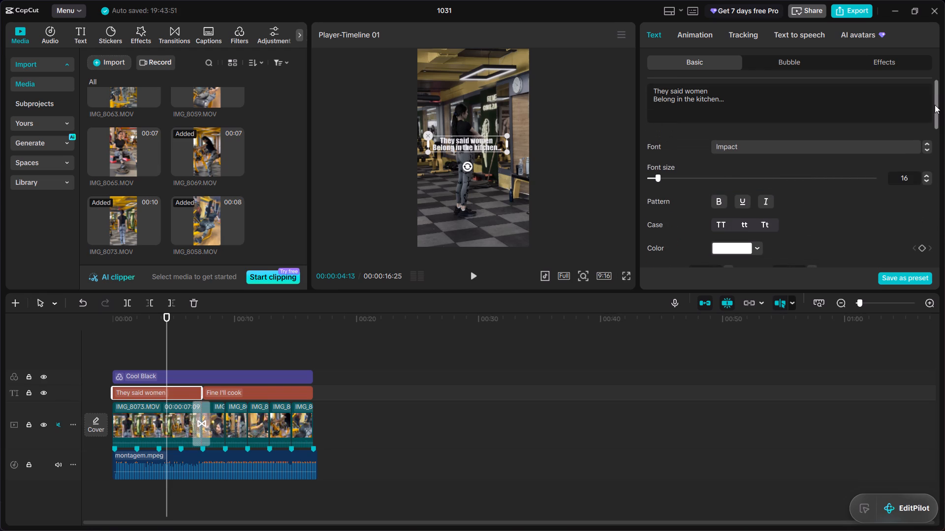
left_click(548, 142)
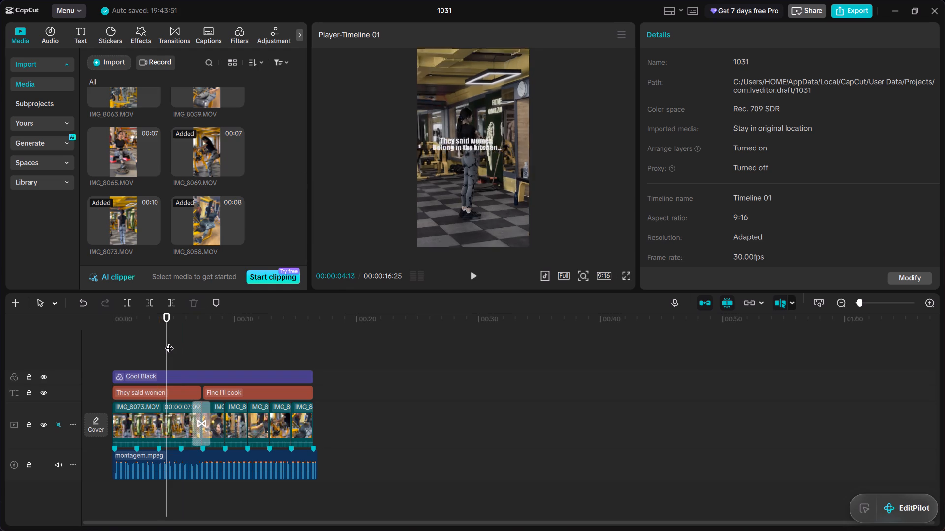
View the resized "They said women" text in full screen at the start of the timeline, 00:00:00:00.
left_click_drag(169, 342, 94, 355)
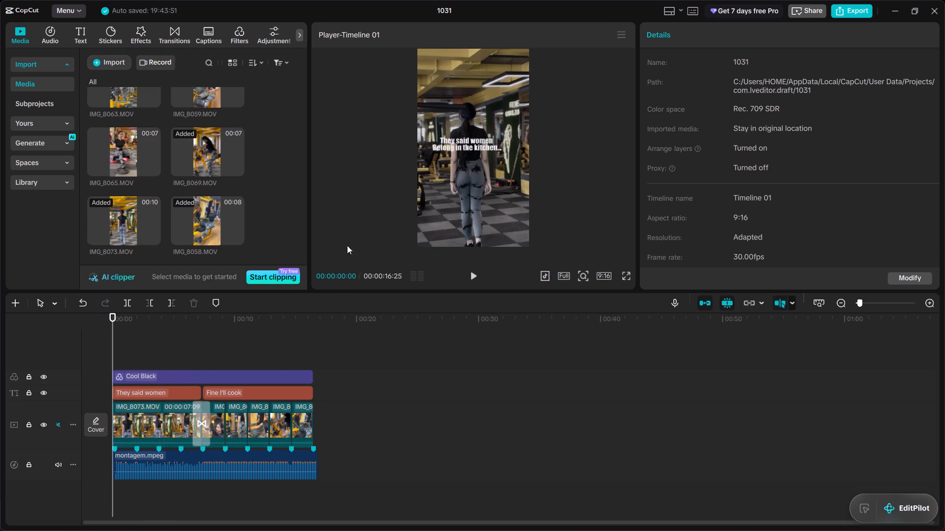
left_click(624, 280)
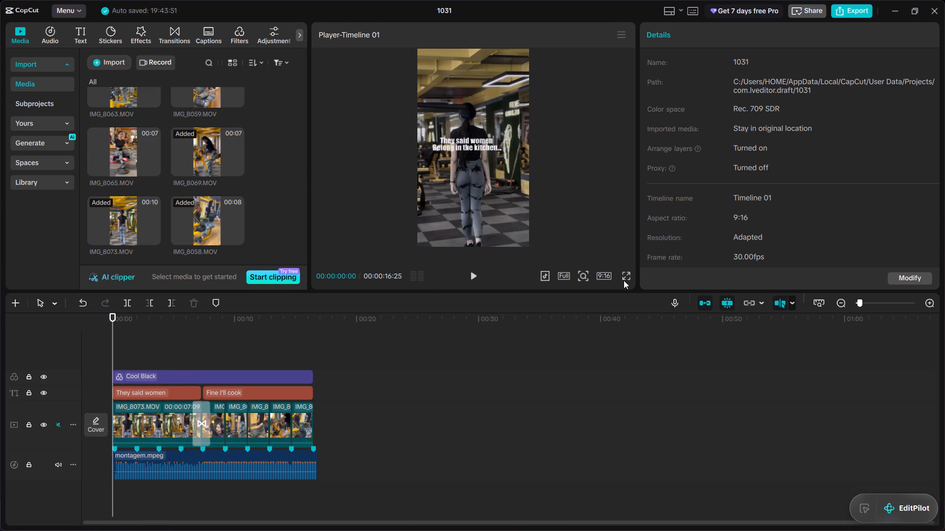
left_click(625, 278)
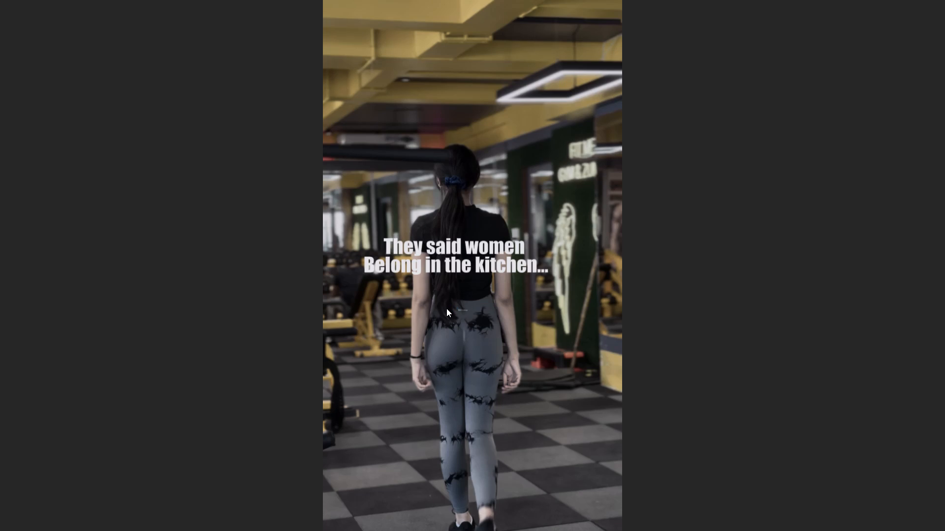
key("Escape")
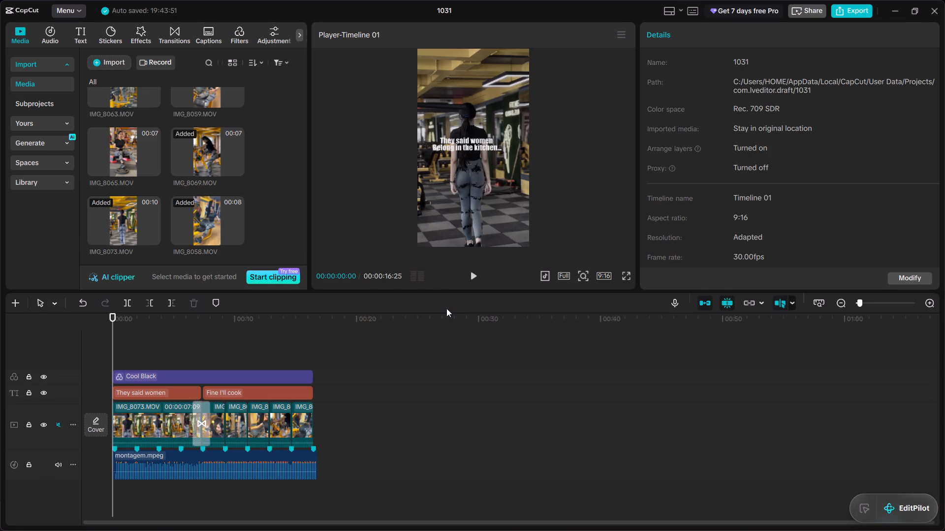
Compare preset styles on the "They said women" text and apply the white, dark-edged one just before the yellow preset.
left_click(479, 134)
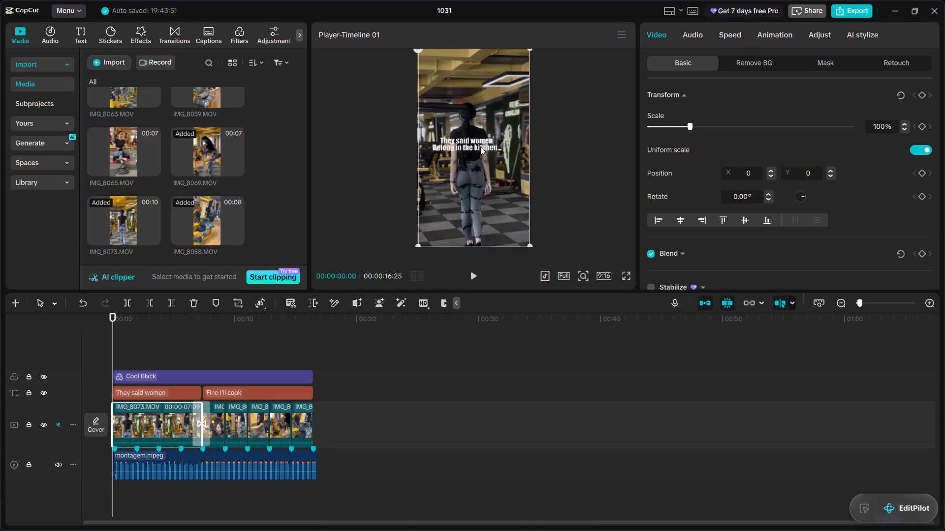
left_click(480, 147)
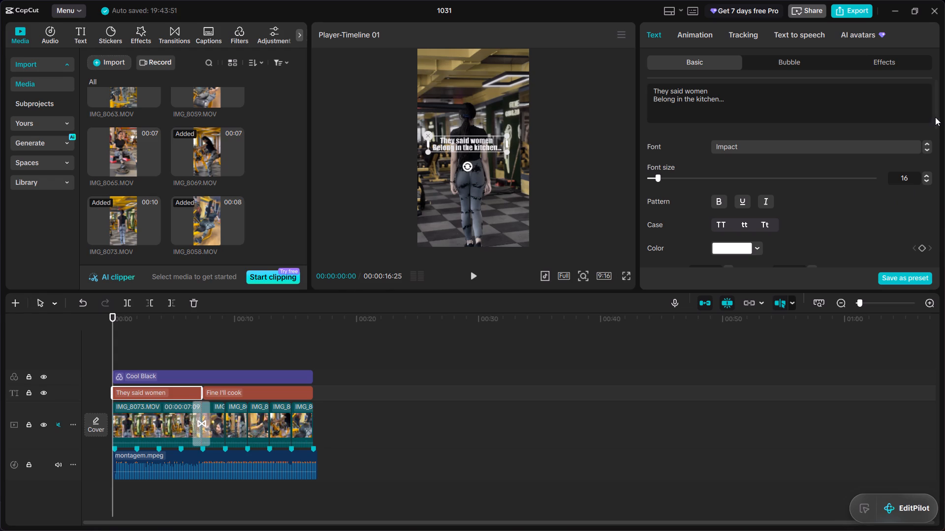
left_click_drag(938, 114, 935, 155)
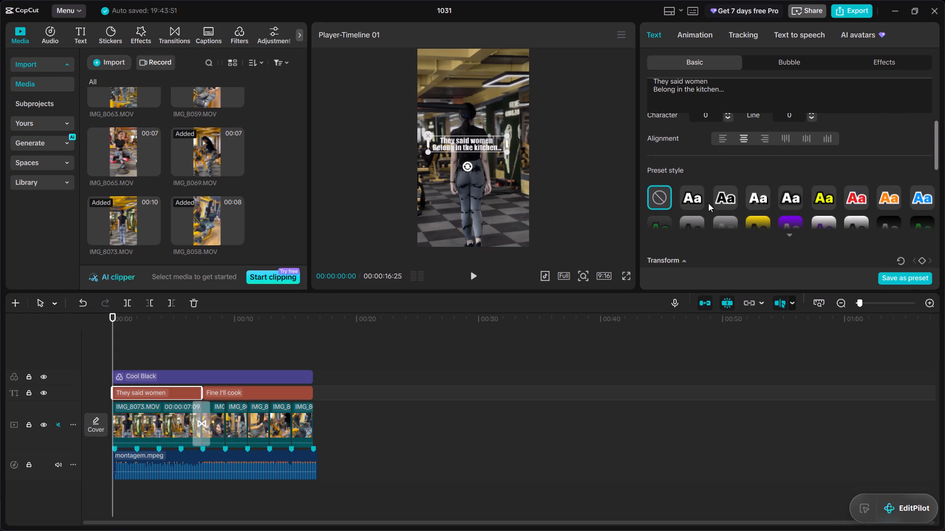
left_click(724, 204)
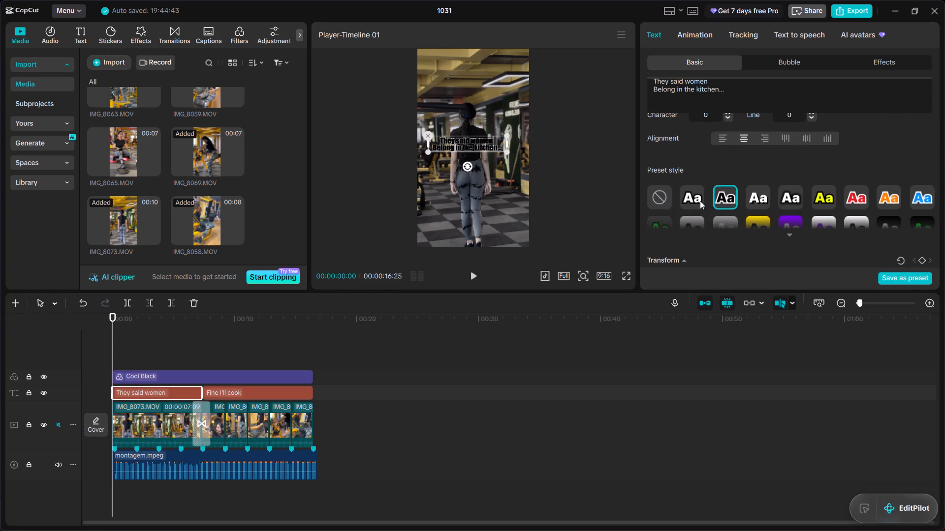
left_click(700, 201)
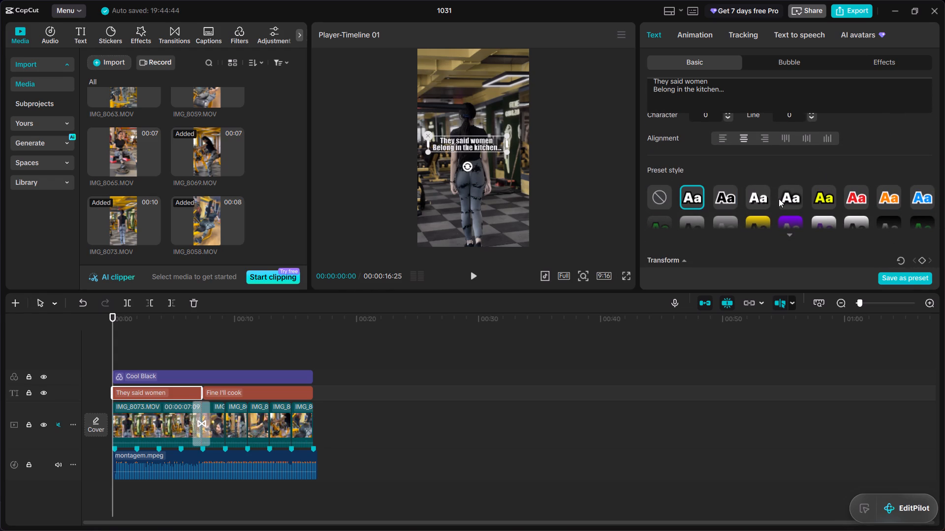
left_click(787, 199)
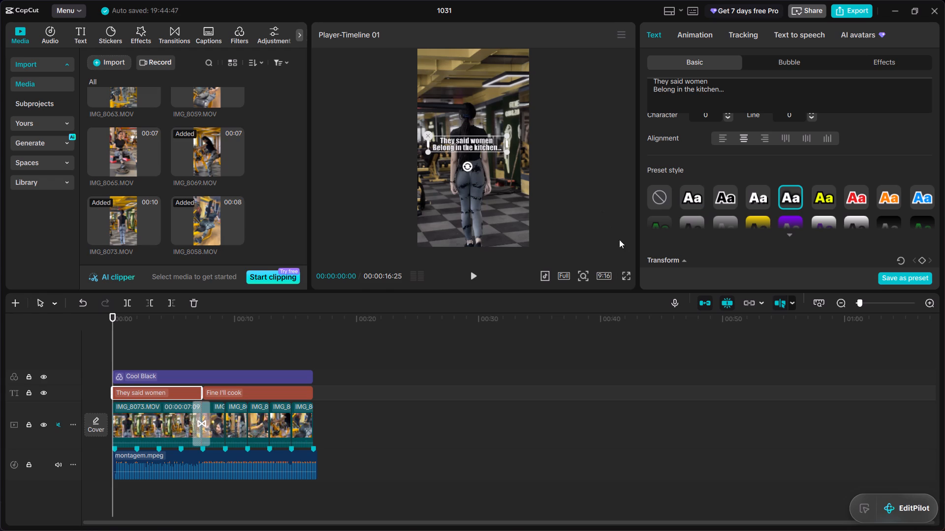
View the "They said women" text with its preset style in full screen at 00:00:00:00.
left_click(626, 279)
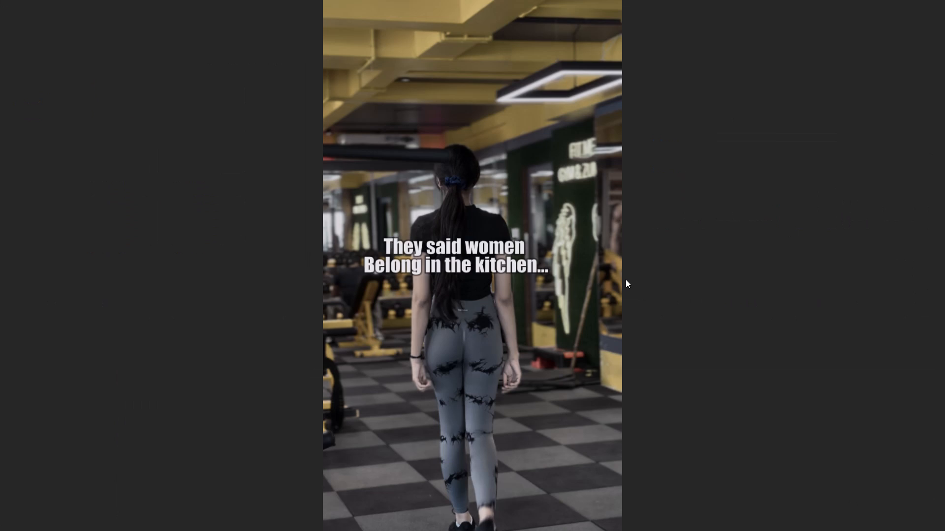
key("Escape")
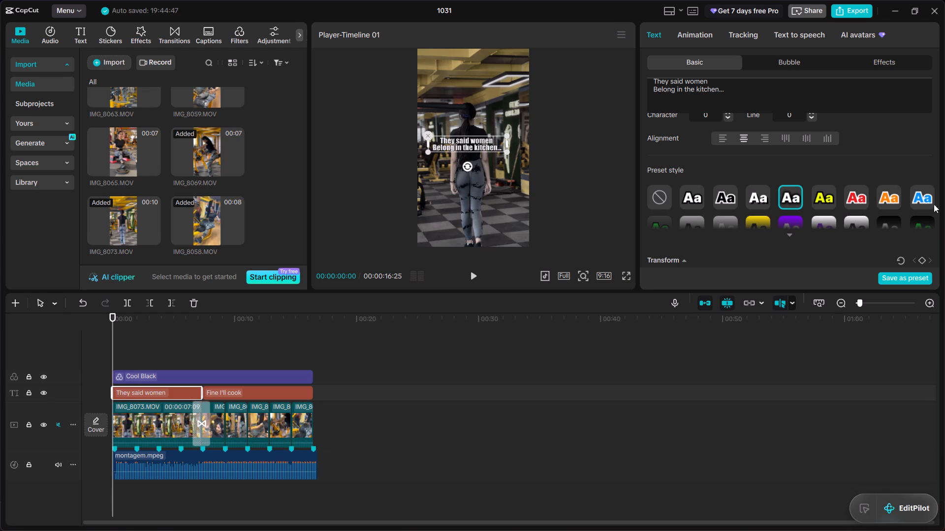
Make the "They said women" text bold, trying italic and underline but leaving both off.
left_click_drag(936, 136, 937, 110)
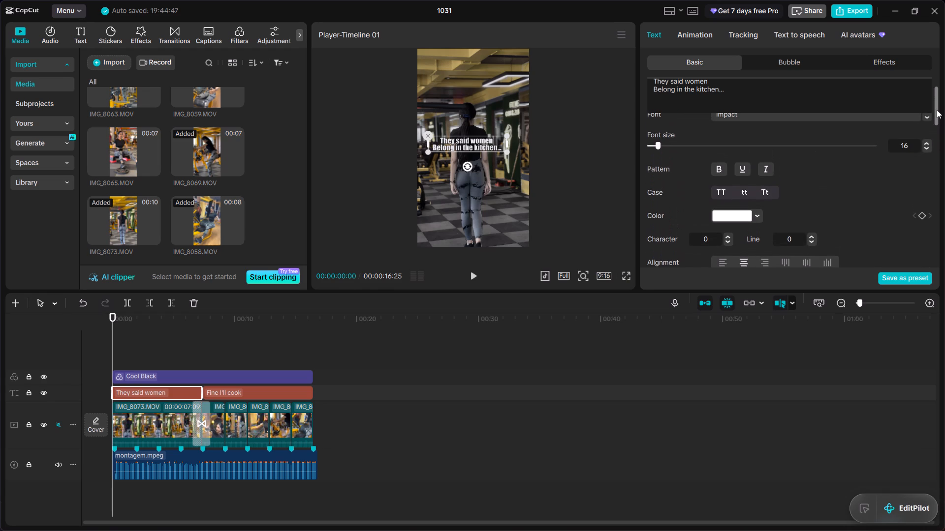
left_click_drag(937, 110, 938, 95)
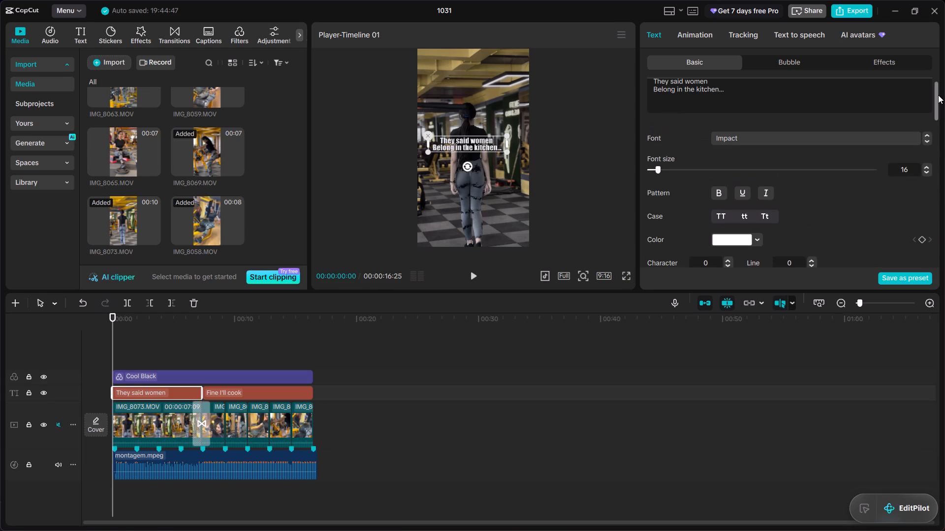
left_click_drag(938, 95, 940, 98)
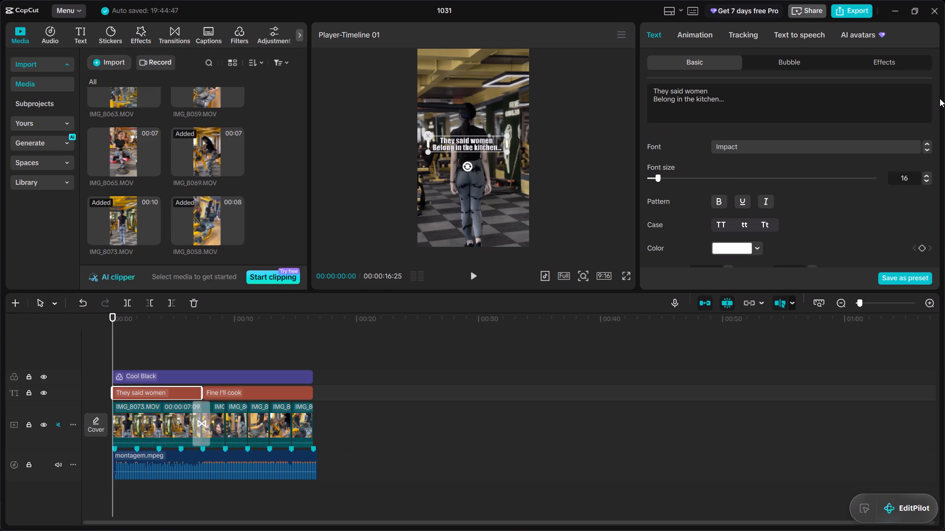
left_click(769, 202)
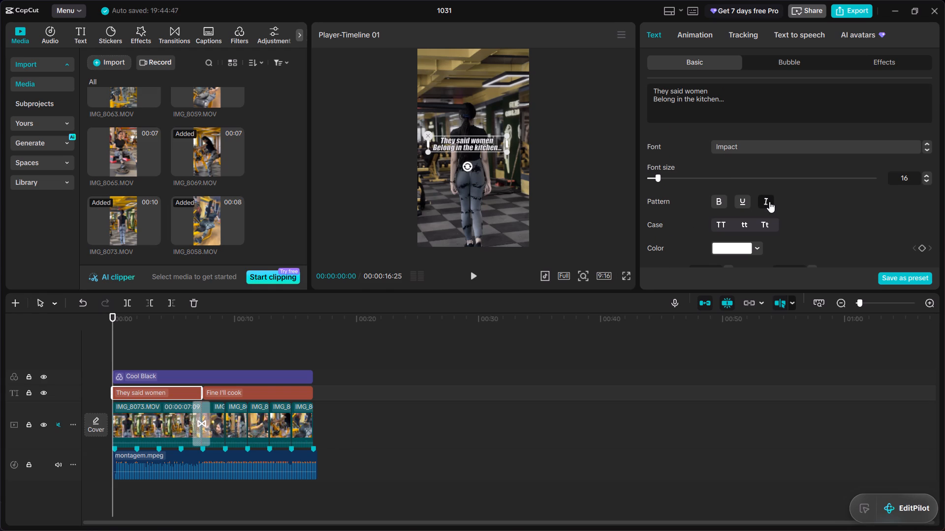
left_click(721, 205)
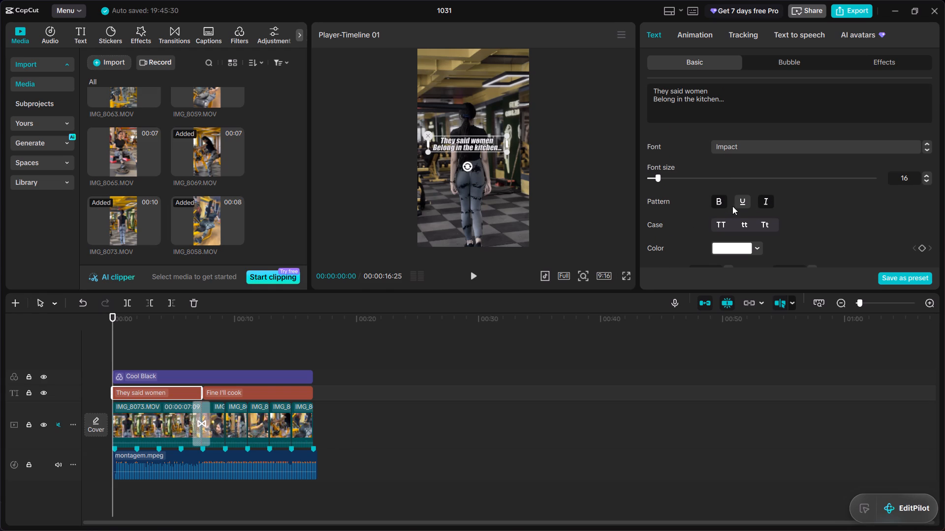
left_click(765, 202)
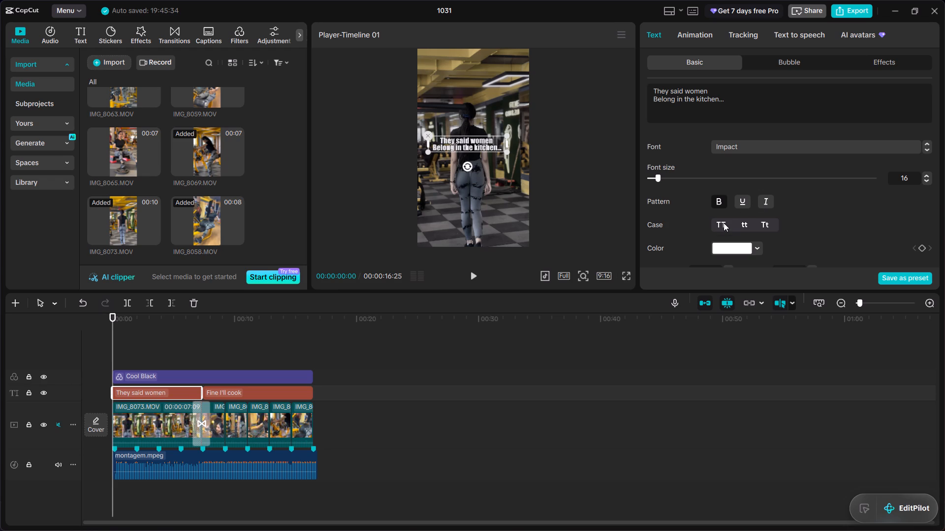
left_click(746, 201)
left_click(746, 201)
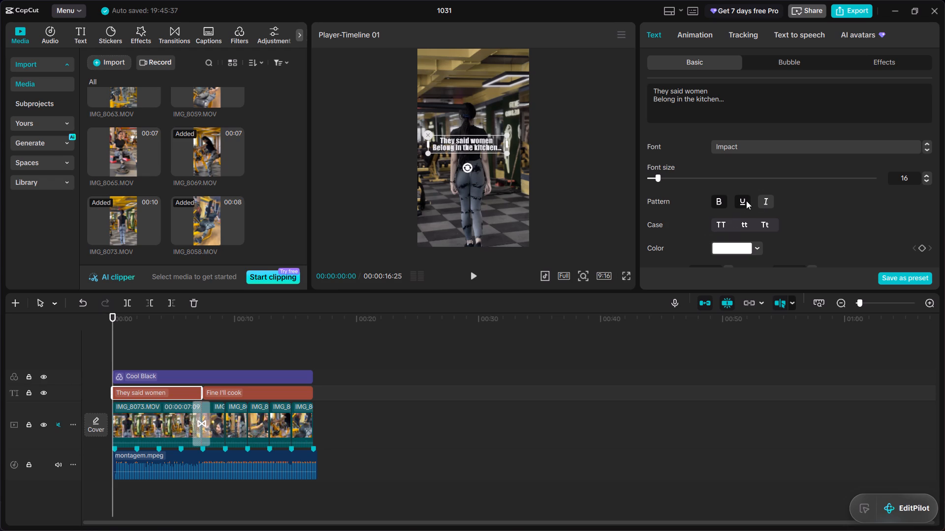
Browse the fonts for the "They said women" text and apply the Parterre font.
left_click(817, 148)
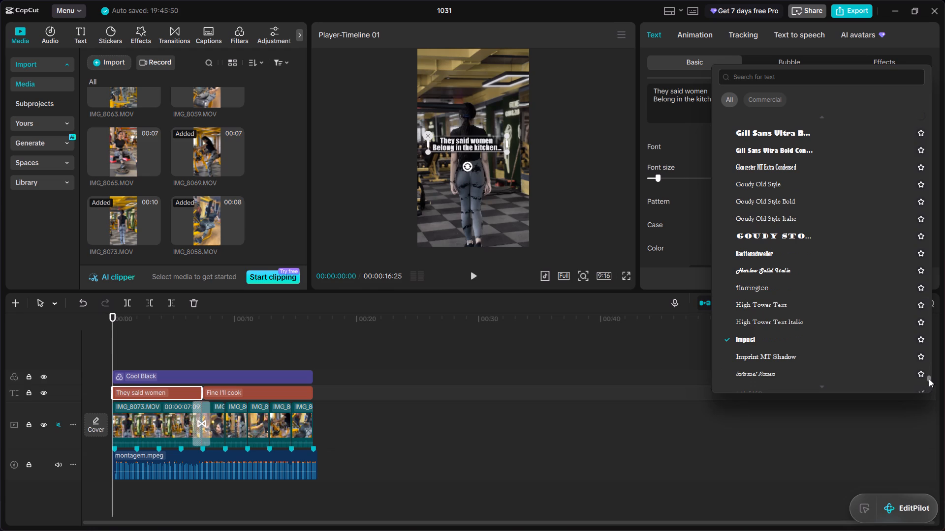
left_click_drag(929, 379, 929, 358)
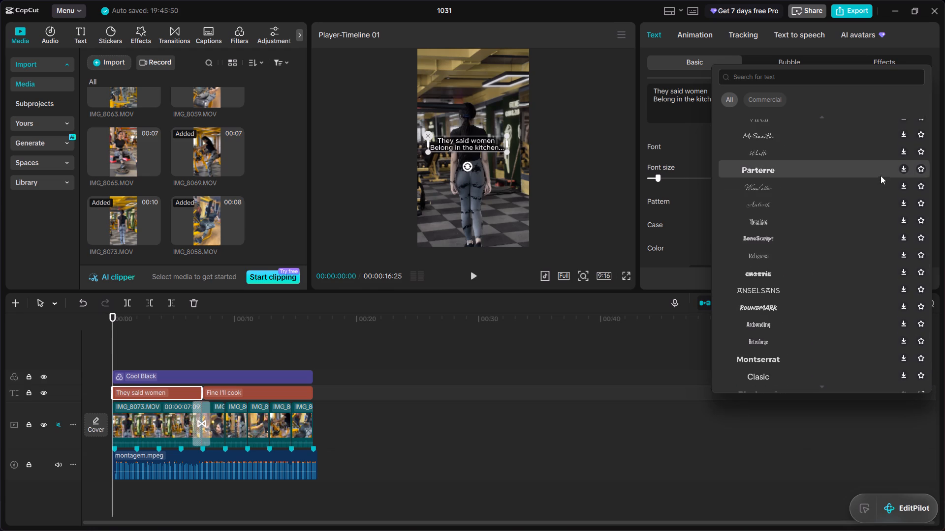
left_click(894, 174)
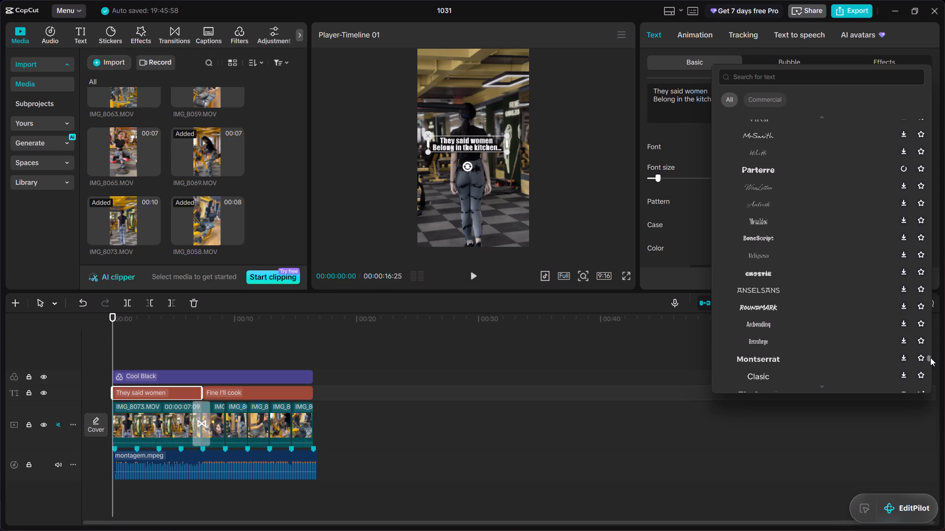
Browse the font list for the "They said women" text back up to the recently used and preset fonts.
left_click_drag(930, 357, 930, 354)
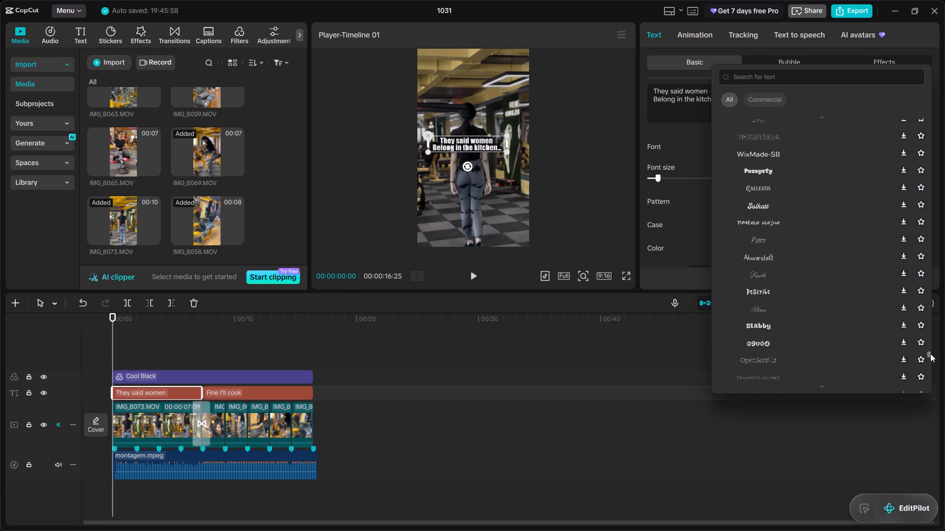
left_click_drag(930, 354, 931, 339)
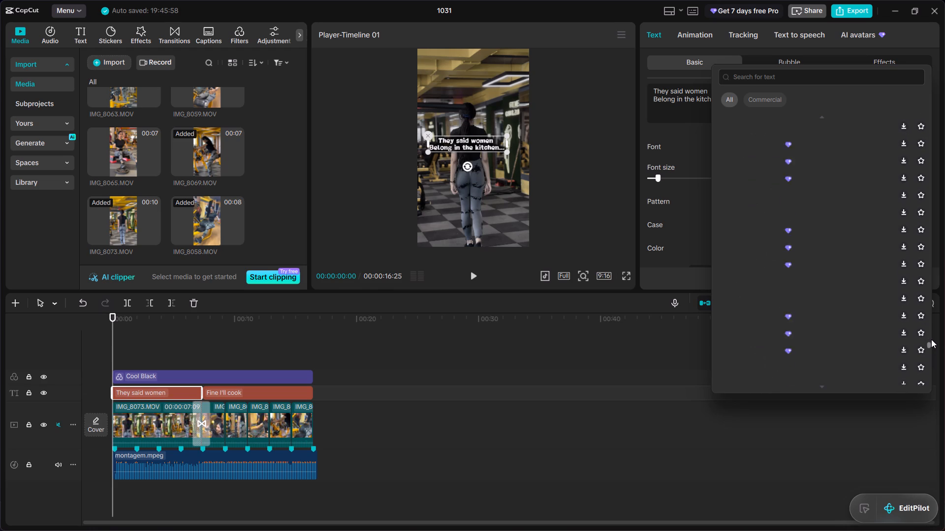
left_click_drag(931, 339, 931, 324)
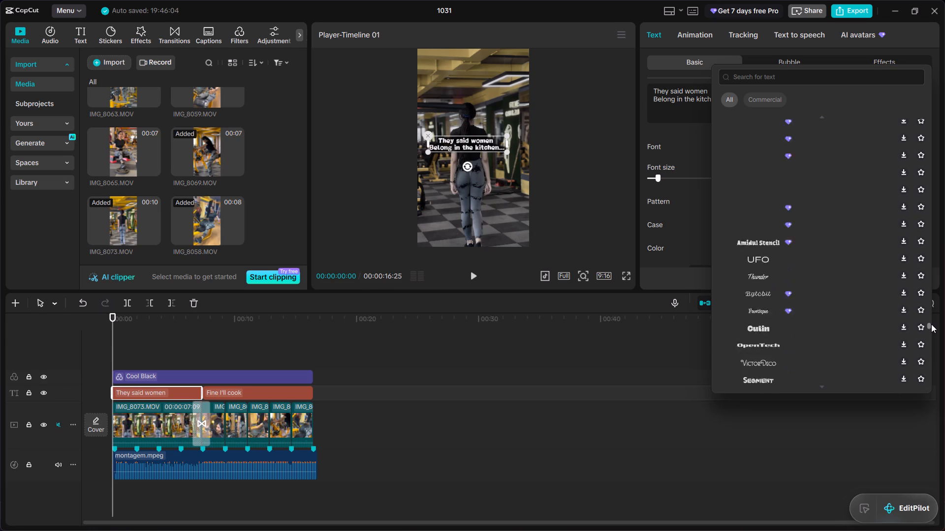
left_click_drag(931, 324, 924, 280)
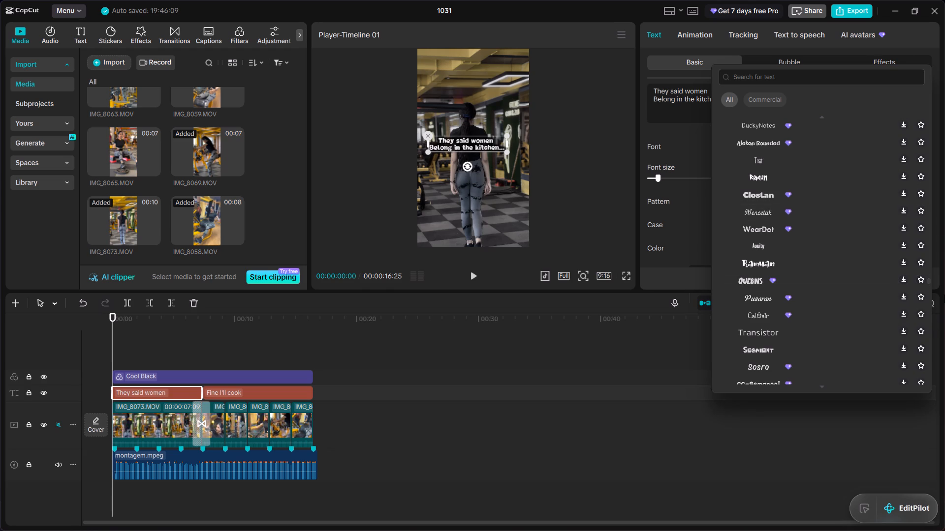
left_click_drag(930, 280, 930, 233)
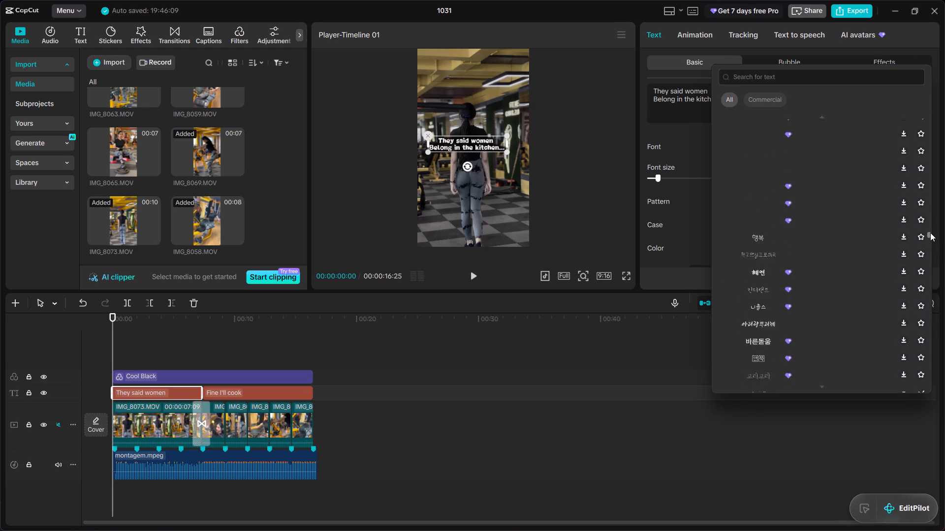
left_click_drag(930, 233, 931, 229)
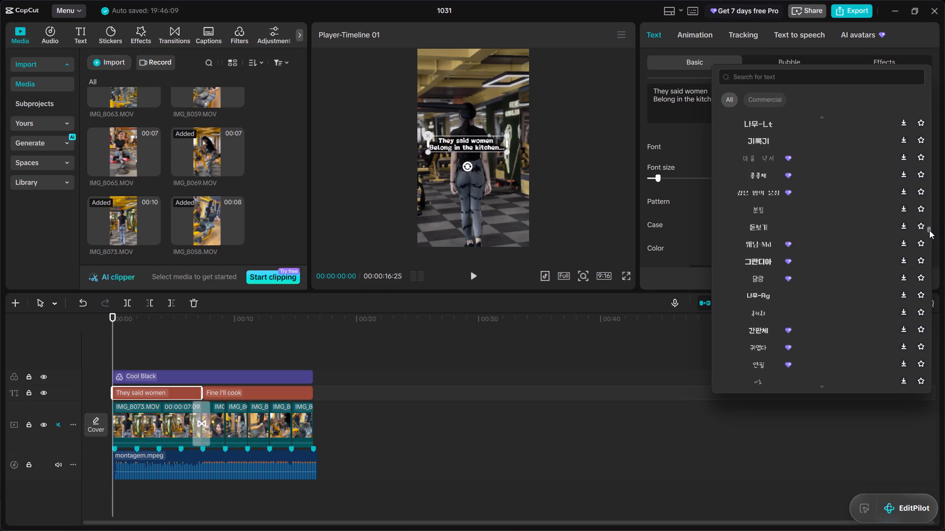
left_click_drag(929, 230, 931, 214)
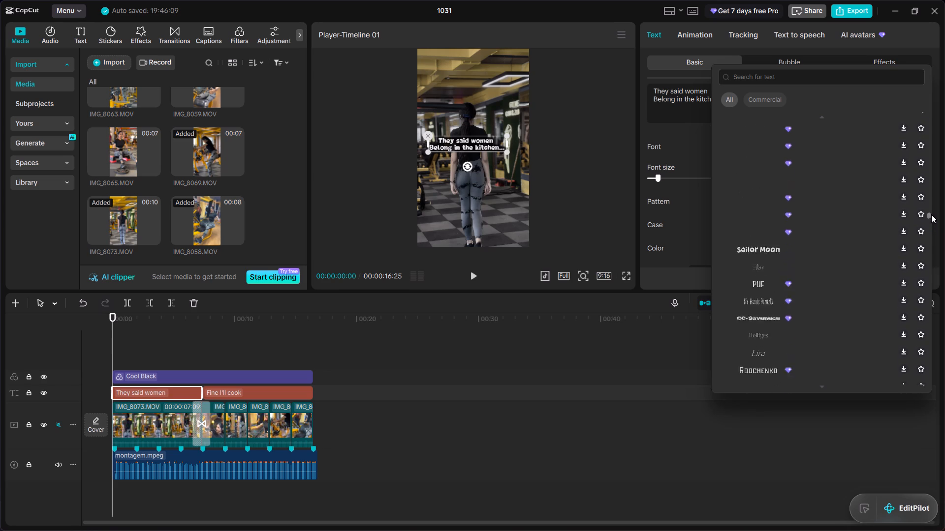
left_click_drag(931, 214, 937, 143)
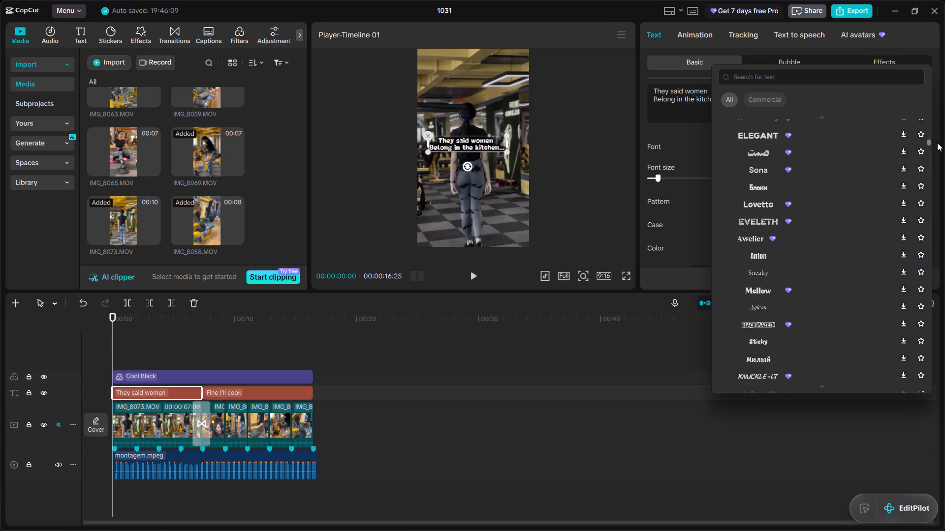
left_click_drag(937, 143, 939, 140)
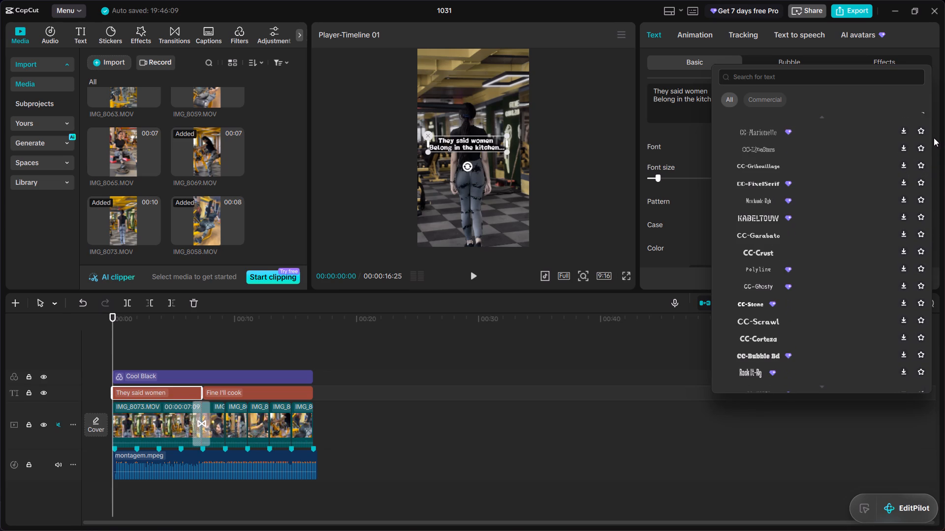
left_click_drag(930, 138, 927, 113)
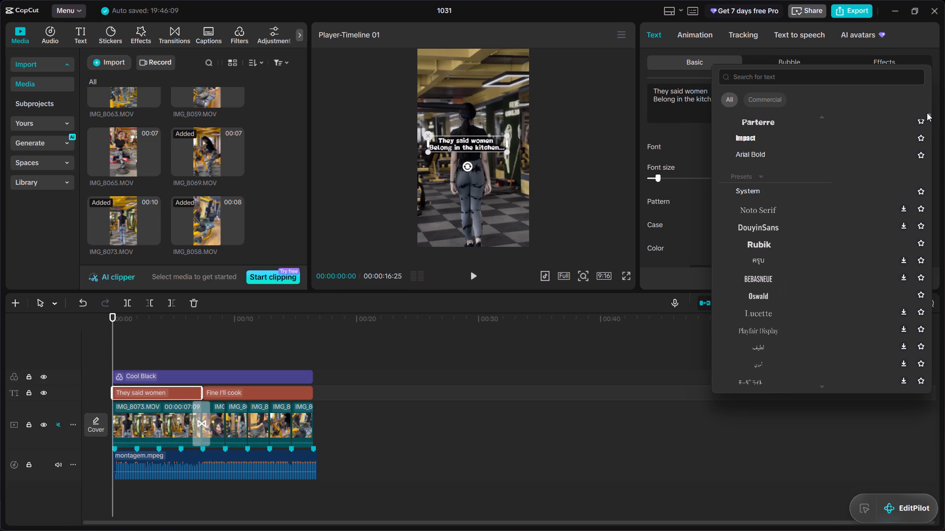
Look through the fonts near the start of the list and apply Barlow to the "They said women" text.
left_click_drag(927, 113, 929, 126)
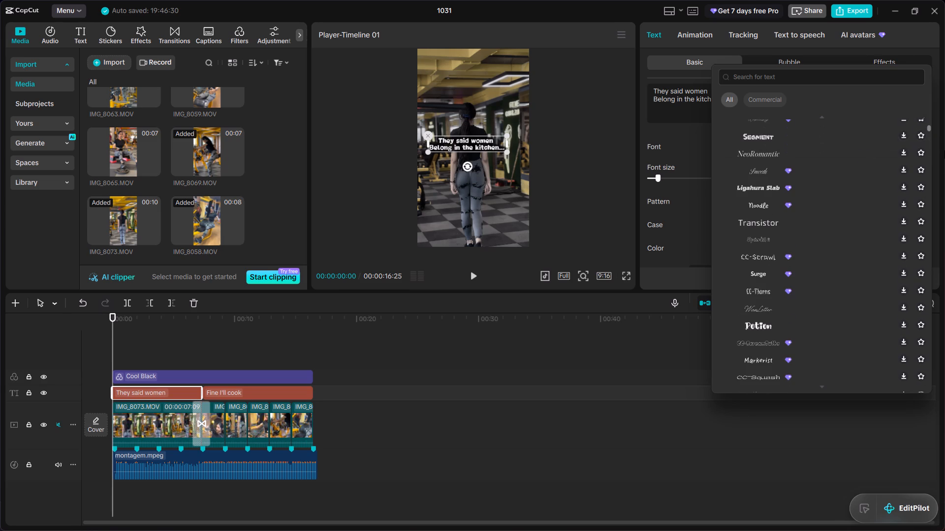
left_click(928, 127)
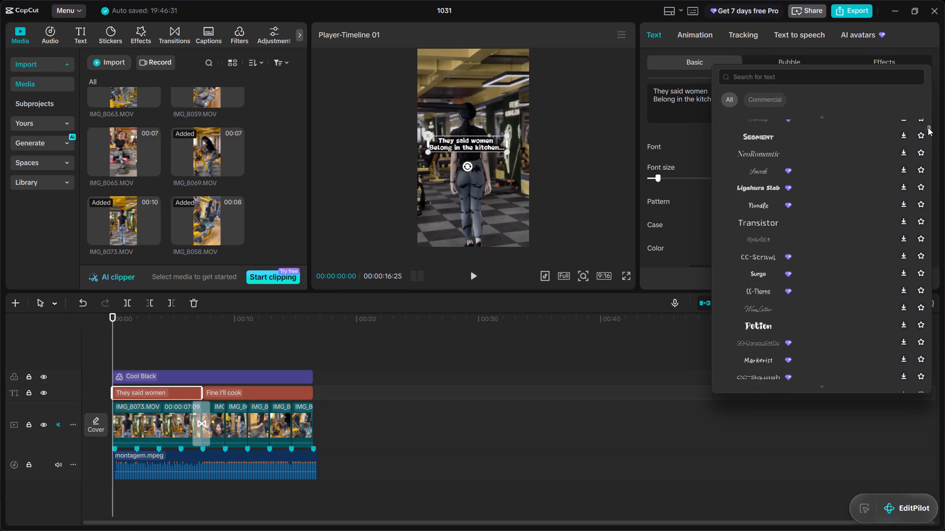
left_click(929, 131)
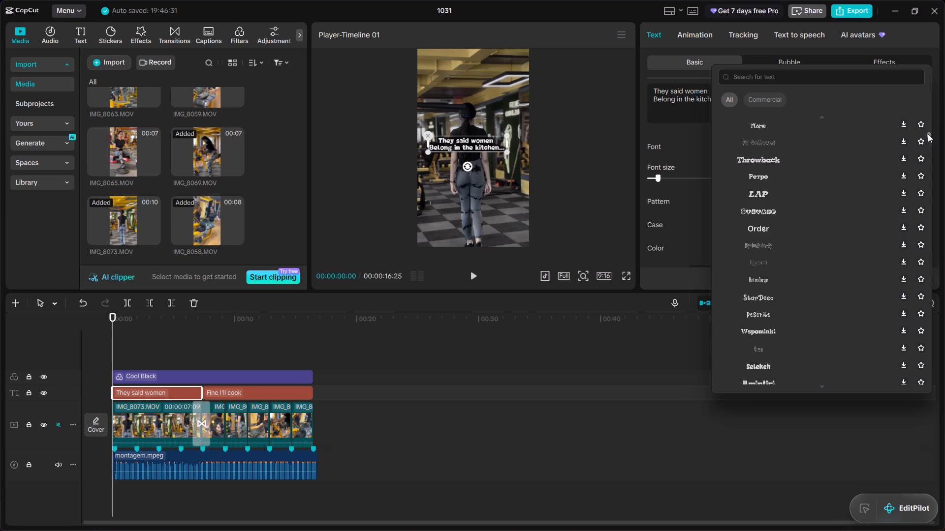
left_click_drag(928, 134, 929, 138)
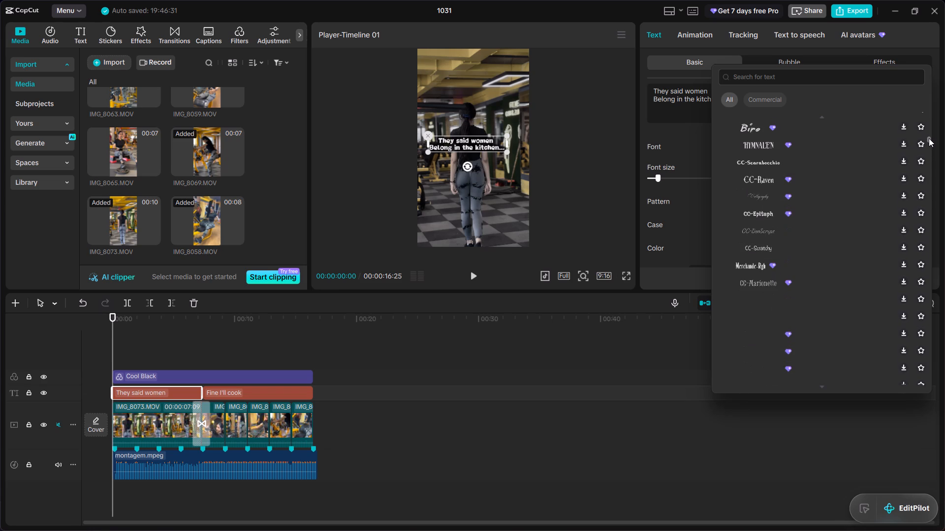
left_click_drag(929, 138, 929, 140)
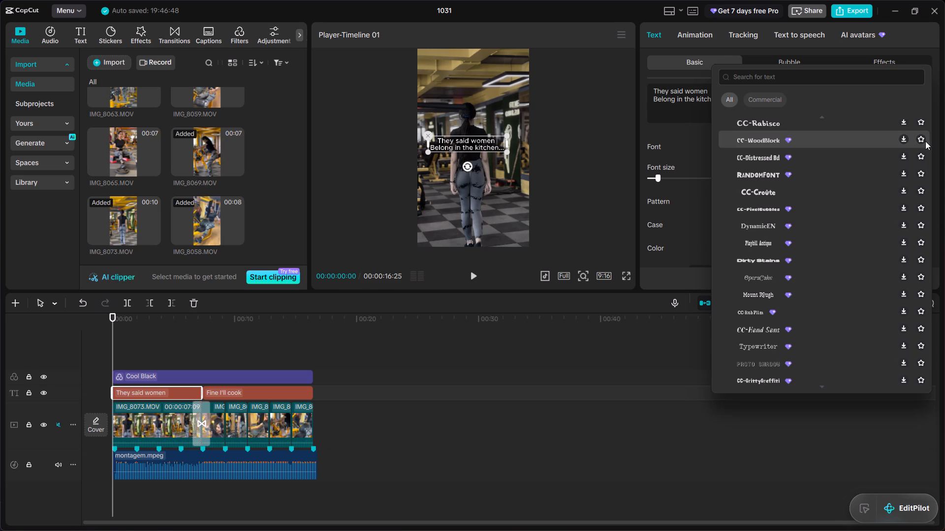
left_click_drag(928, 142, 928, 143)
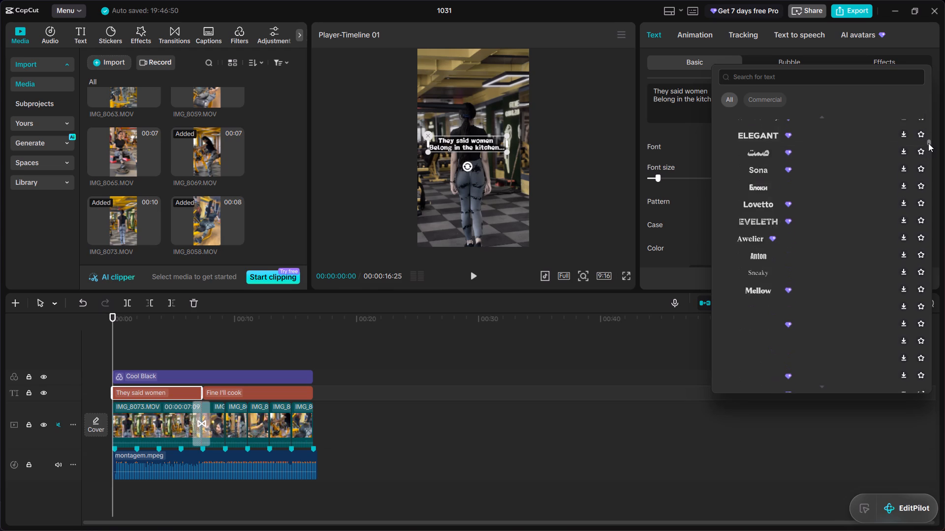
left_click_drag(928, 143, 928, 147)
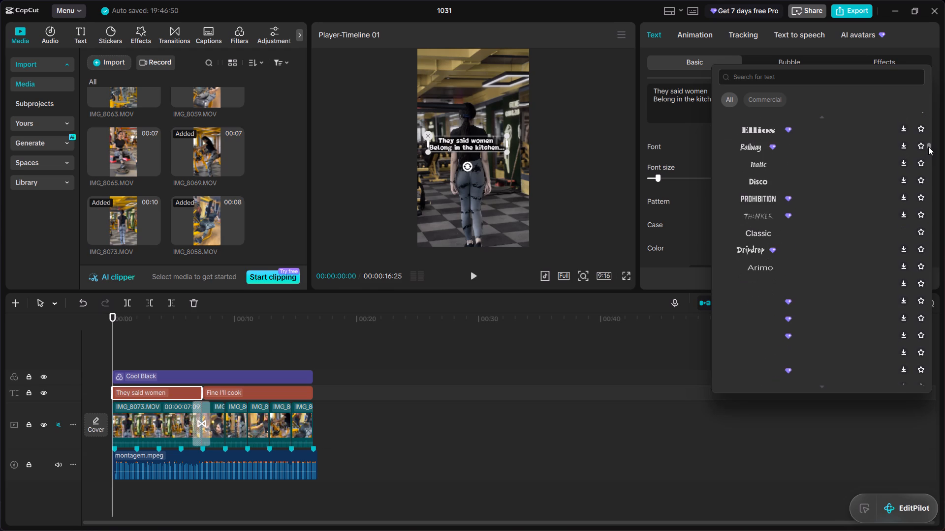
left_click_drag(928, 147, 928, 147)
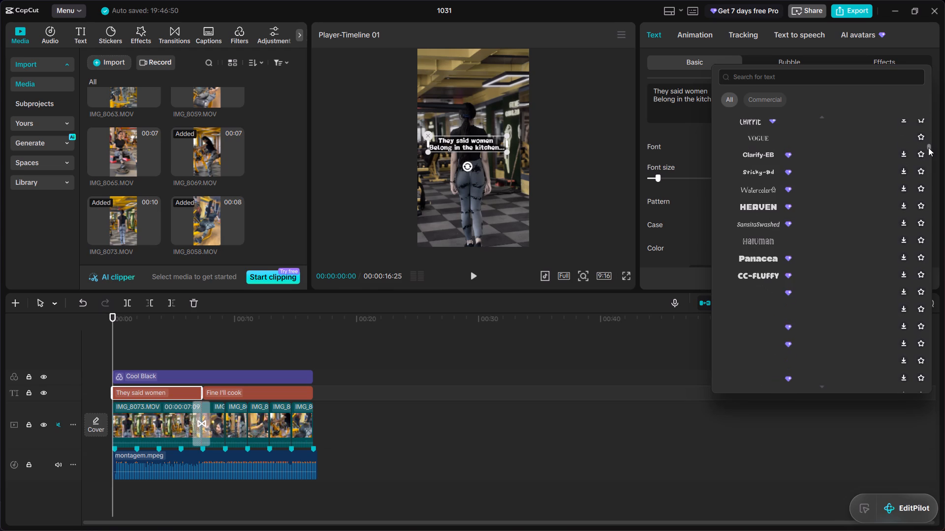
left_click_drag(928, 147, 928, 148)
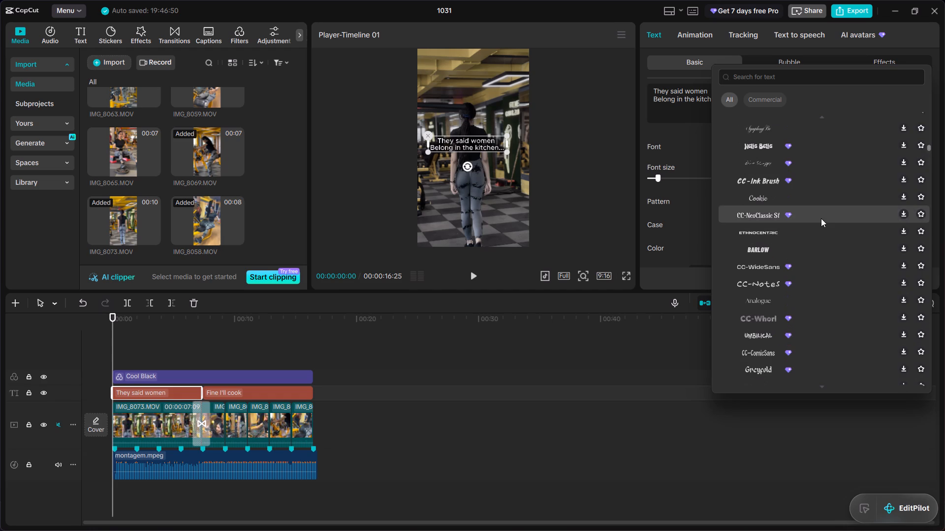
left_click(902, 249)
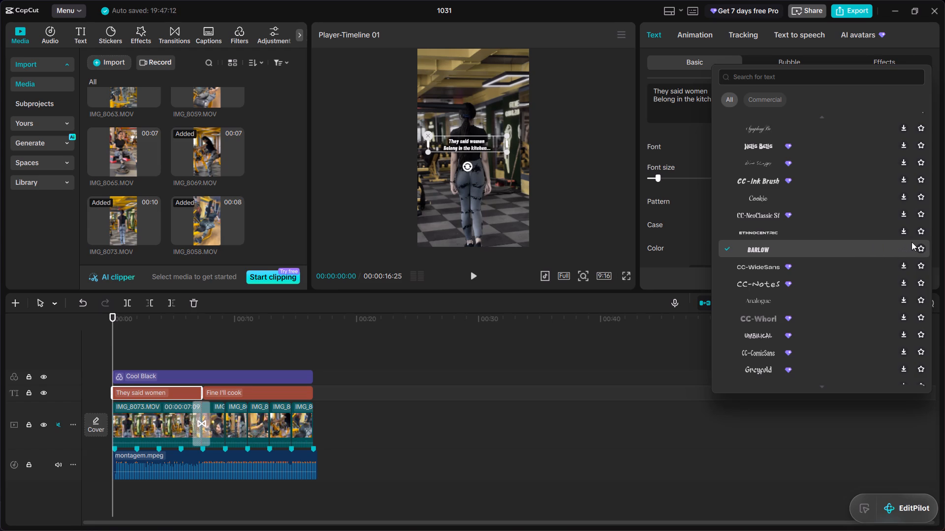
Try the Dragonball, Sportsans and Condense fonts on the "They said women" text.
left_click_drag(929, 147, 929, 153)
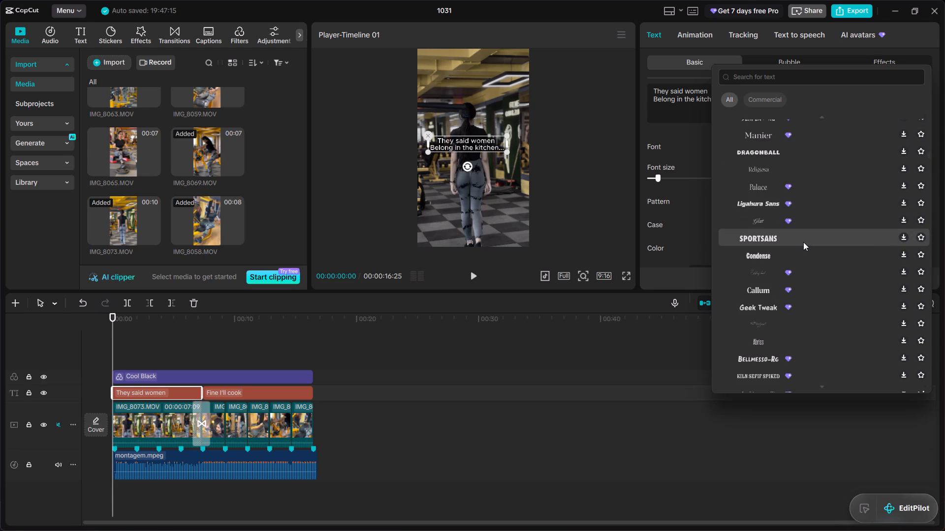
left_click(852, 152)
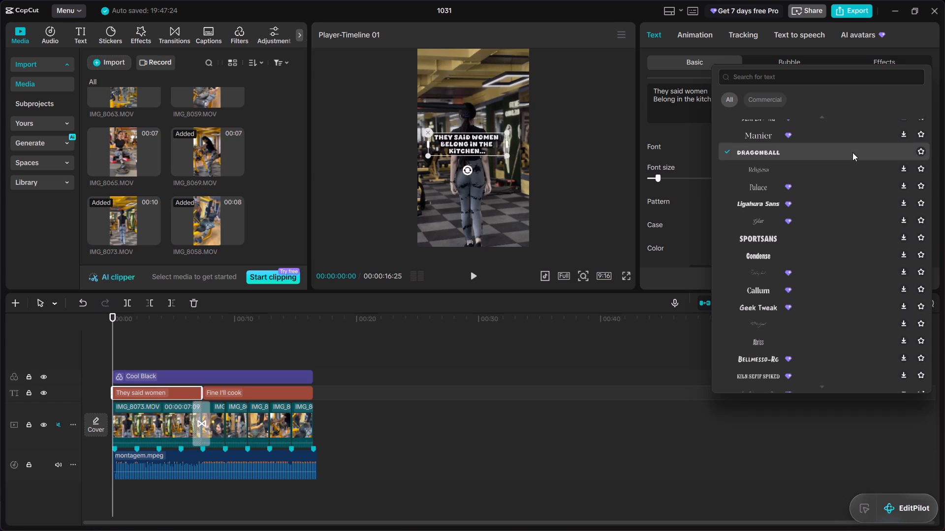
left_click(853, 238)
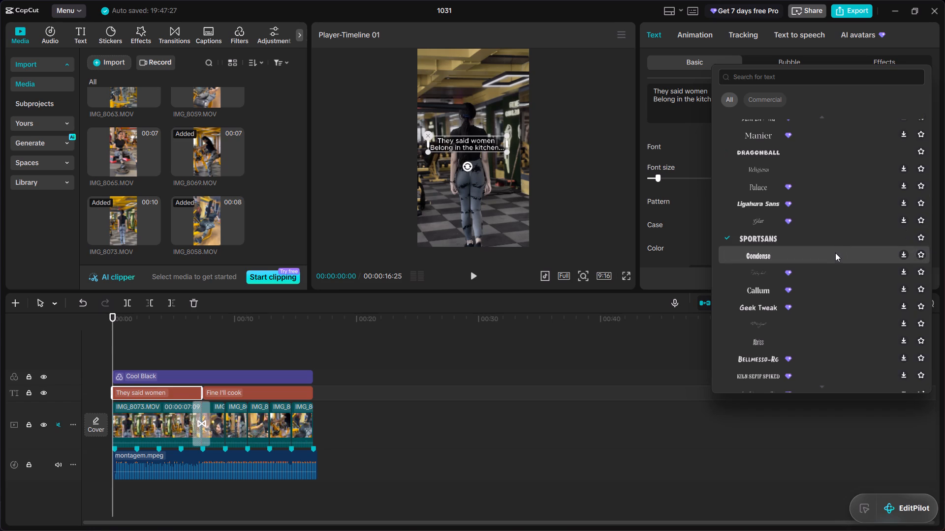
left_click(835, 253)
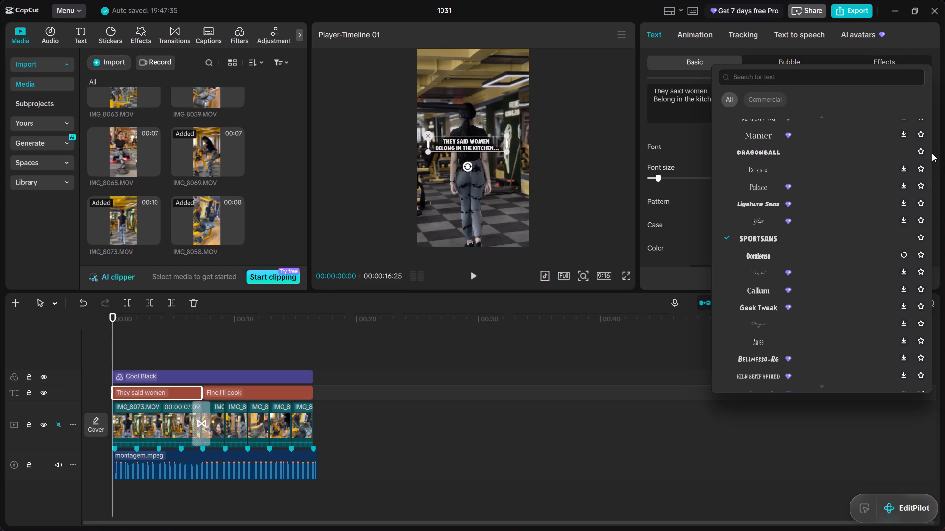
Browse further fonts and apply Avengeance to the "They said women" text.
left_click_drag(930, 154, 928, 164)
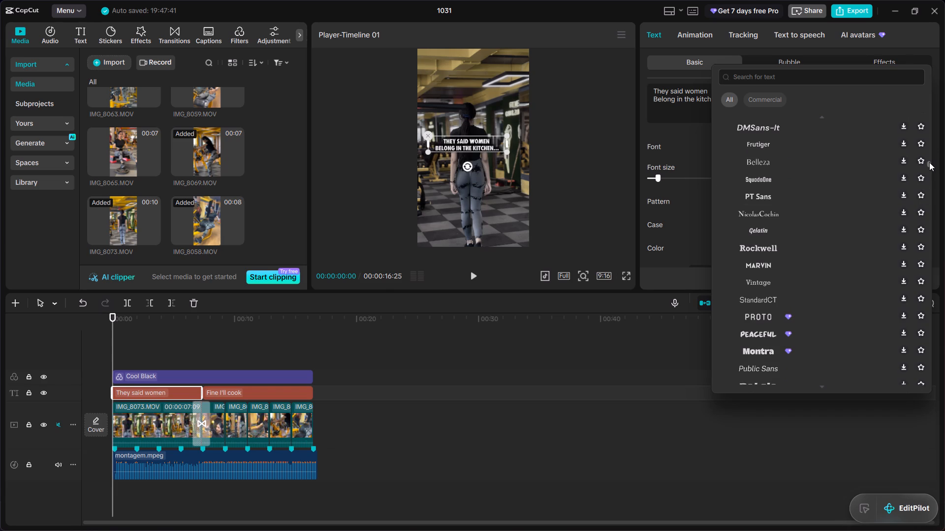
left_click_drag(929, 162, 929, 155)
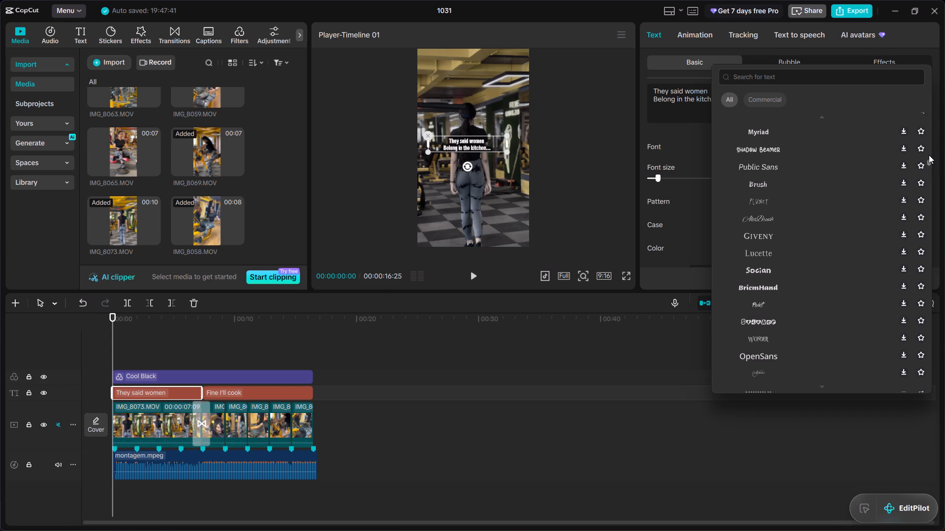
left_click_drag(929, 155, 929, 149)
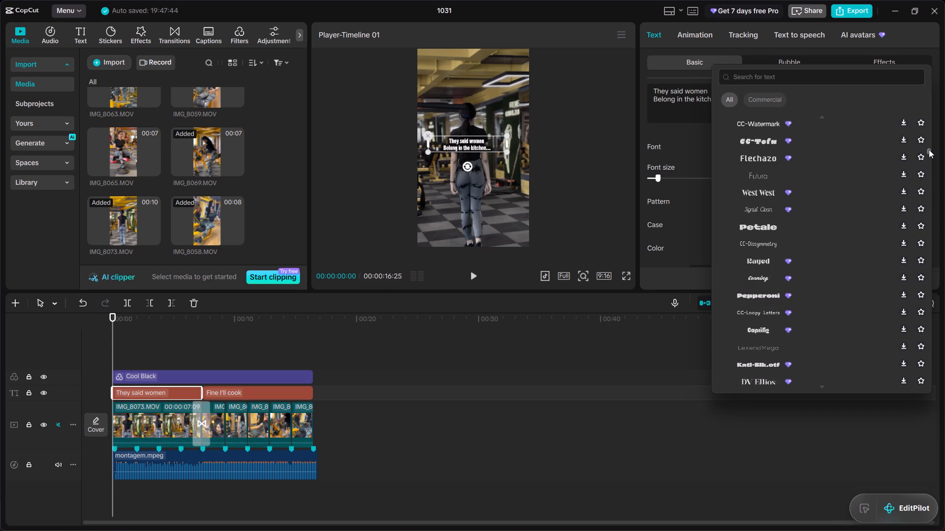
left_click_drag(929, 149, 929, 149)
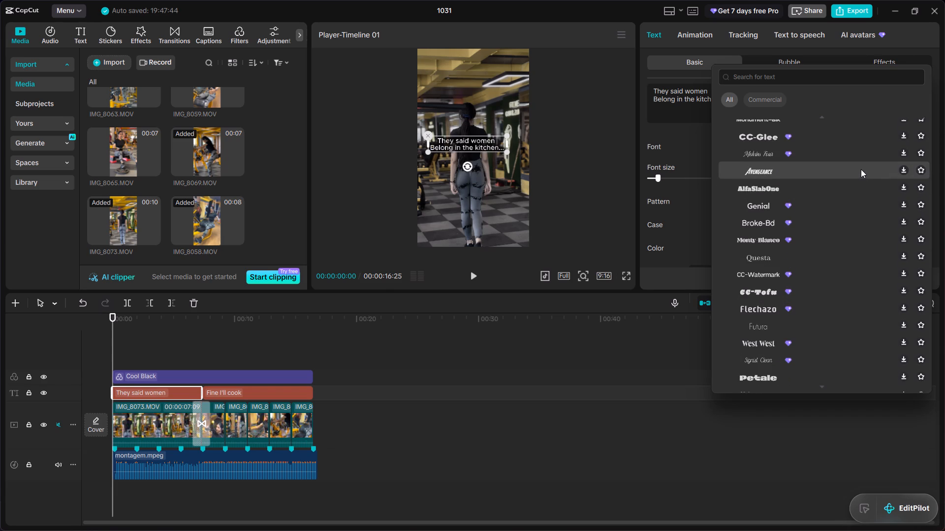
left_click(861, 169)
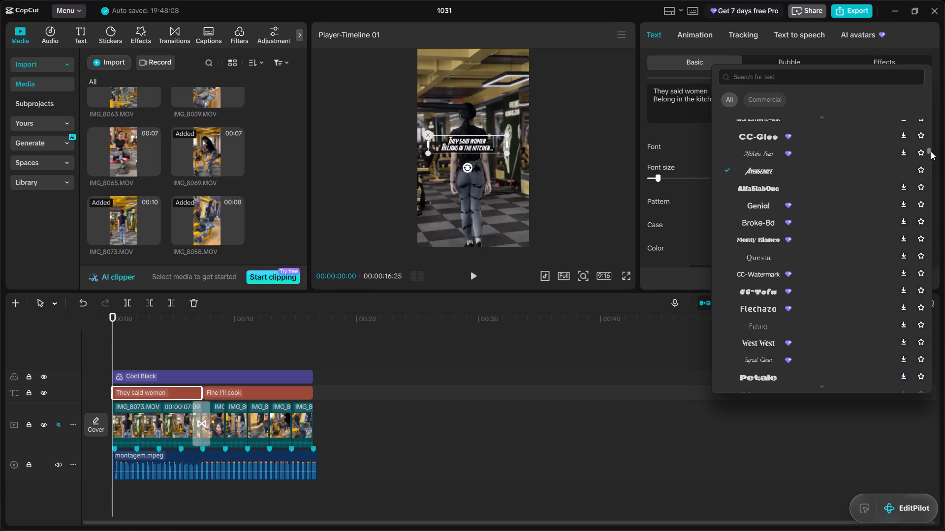
Apply the Lalezar font from the presets to the "They said women" text and close the font list.
left_click_drag(927, 150, 919, 107)
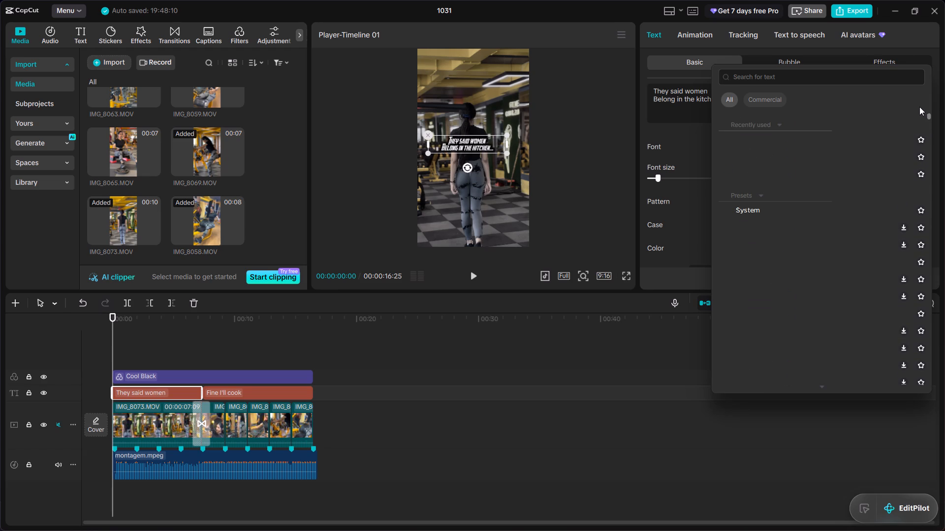
left_click_drag(919, 107, 920, 106)
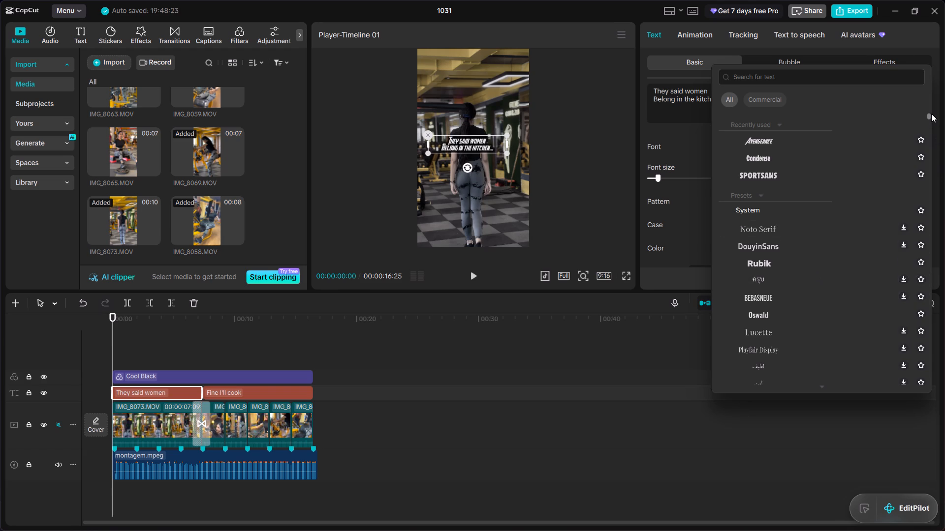
left_click(931, 115)
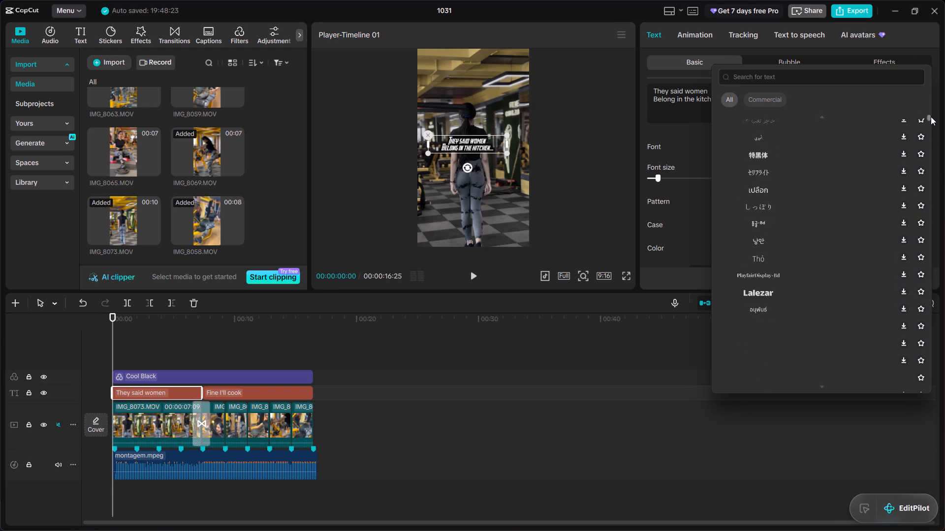
left_click(820, 295)
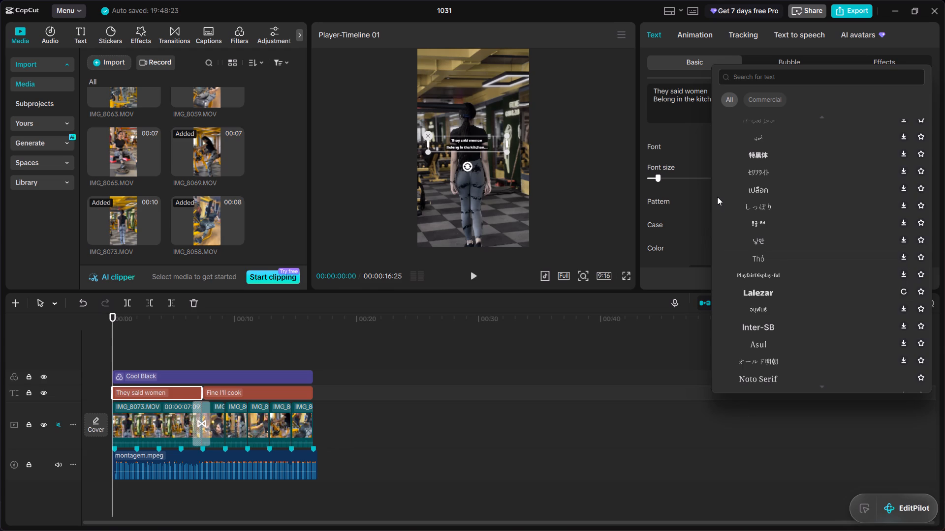
left_click(680, 141)
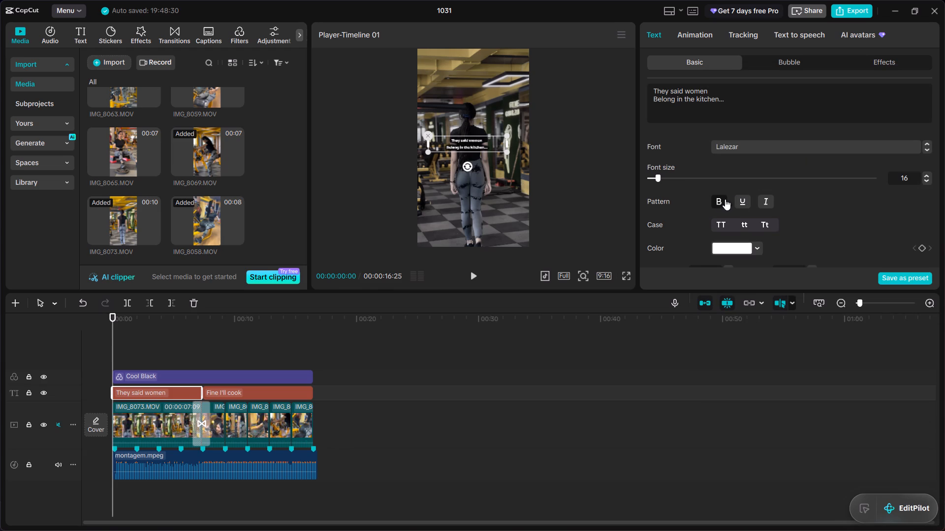
Turn off bold for the "They said women" text.
left_click(717, 201)
Set the preset style of the "They said women" text to none.
left_click_drag(938, 107, 939, 112)
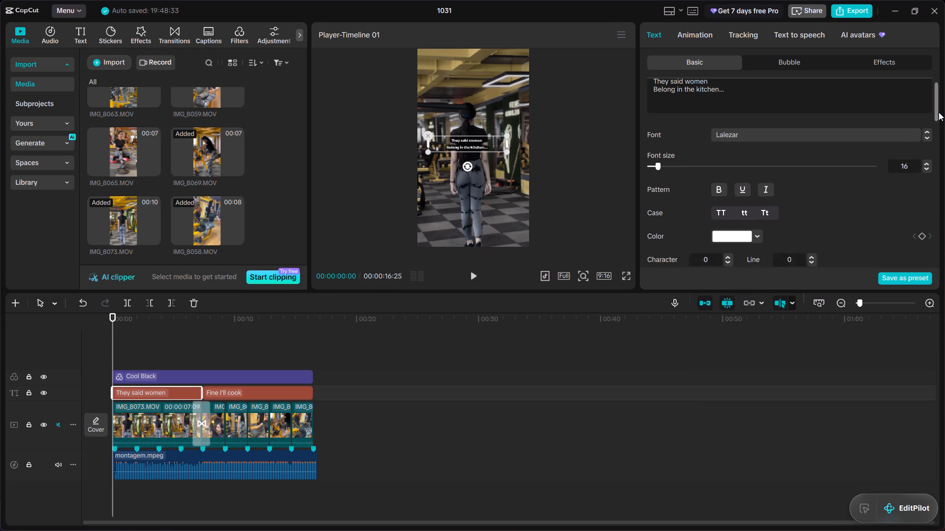
left_click_drag(939, 112, 942, 141)
left_click(791, 177)
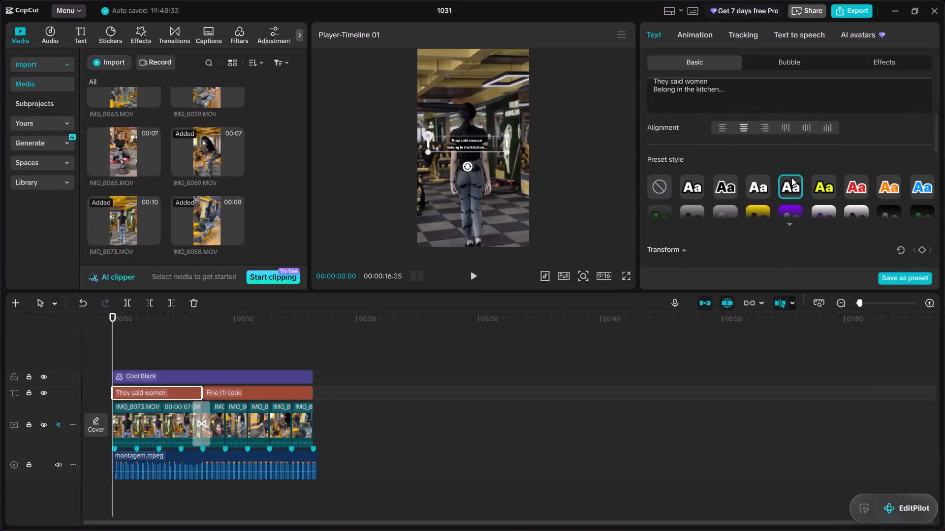
left_click(663, 185)
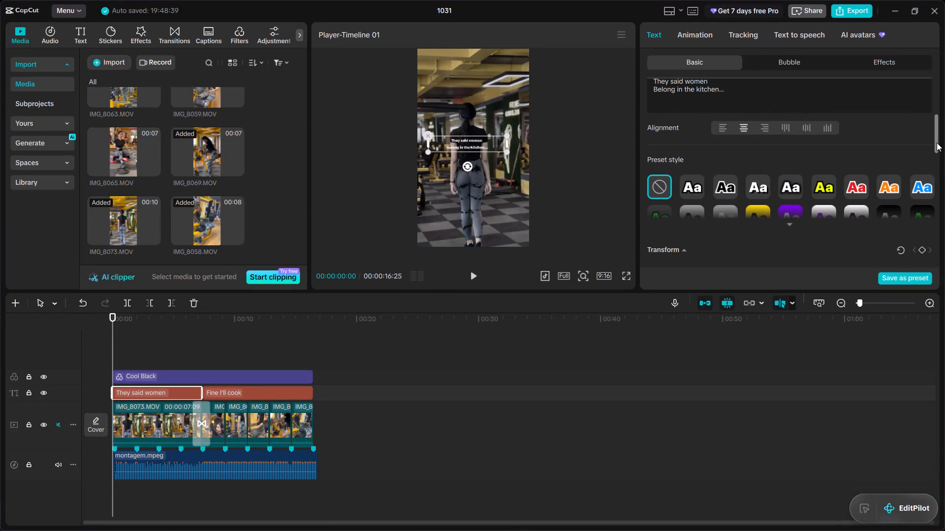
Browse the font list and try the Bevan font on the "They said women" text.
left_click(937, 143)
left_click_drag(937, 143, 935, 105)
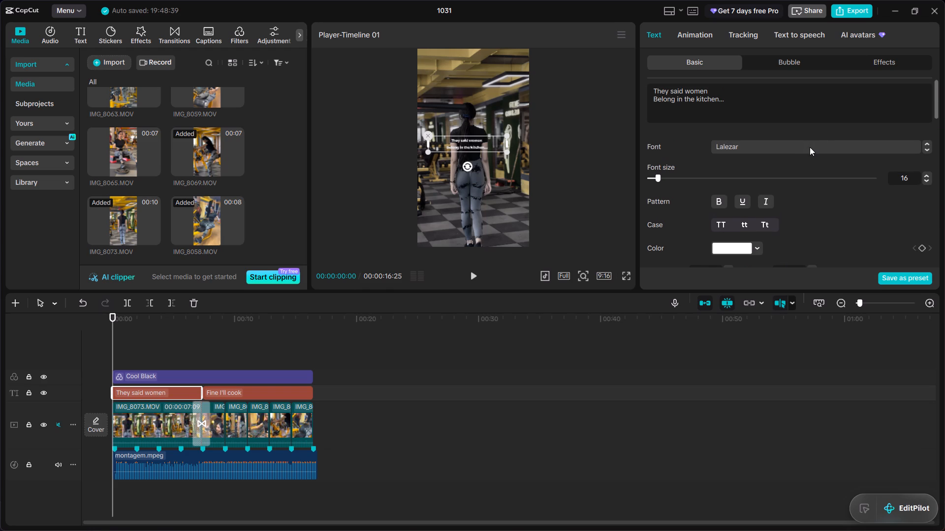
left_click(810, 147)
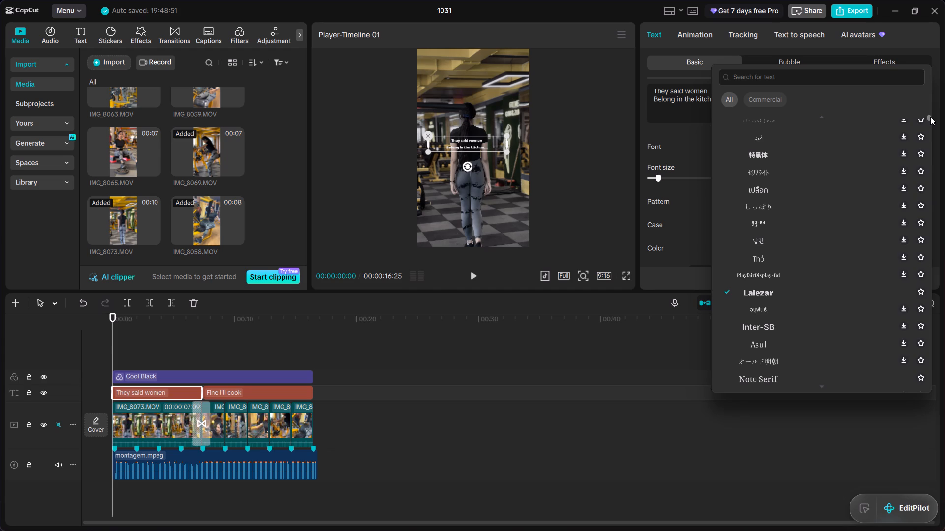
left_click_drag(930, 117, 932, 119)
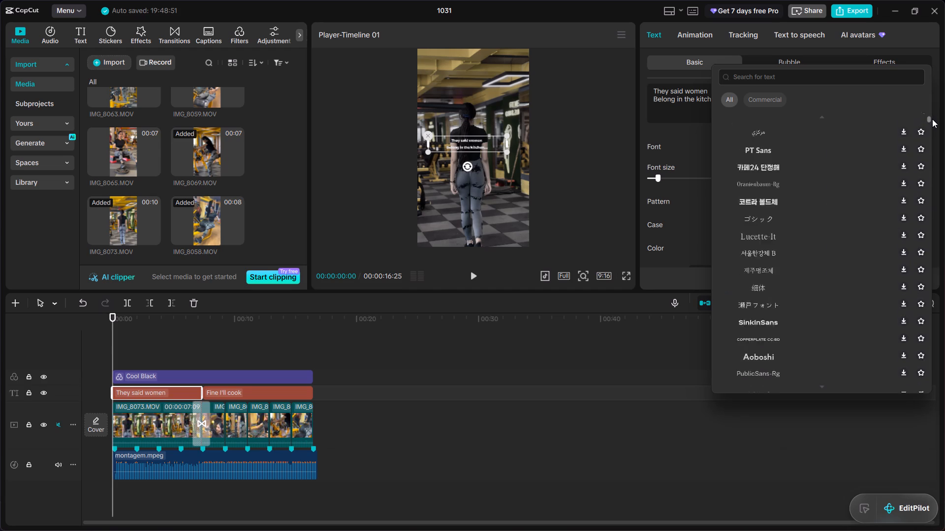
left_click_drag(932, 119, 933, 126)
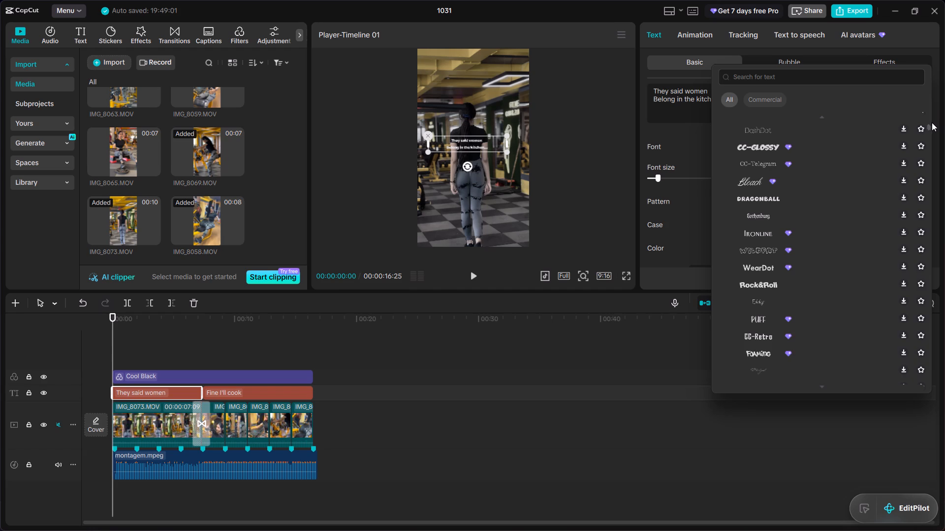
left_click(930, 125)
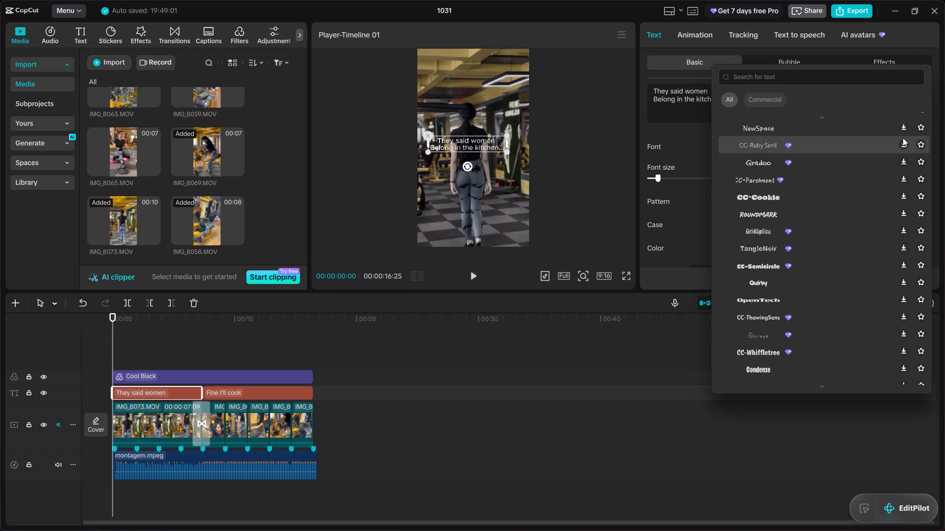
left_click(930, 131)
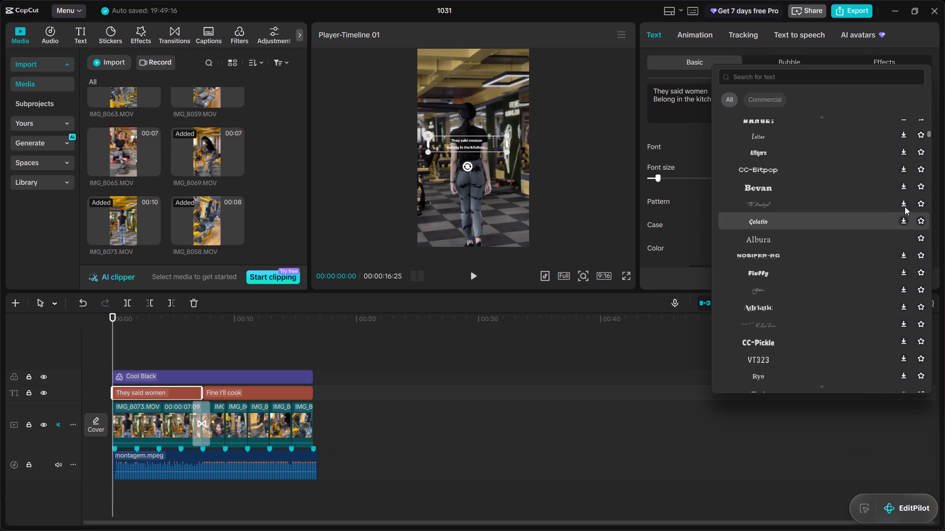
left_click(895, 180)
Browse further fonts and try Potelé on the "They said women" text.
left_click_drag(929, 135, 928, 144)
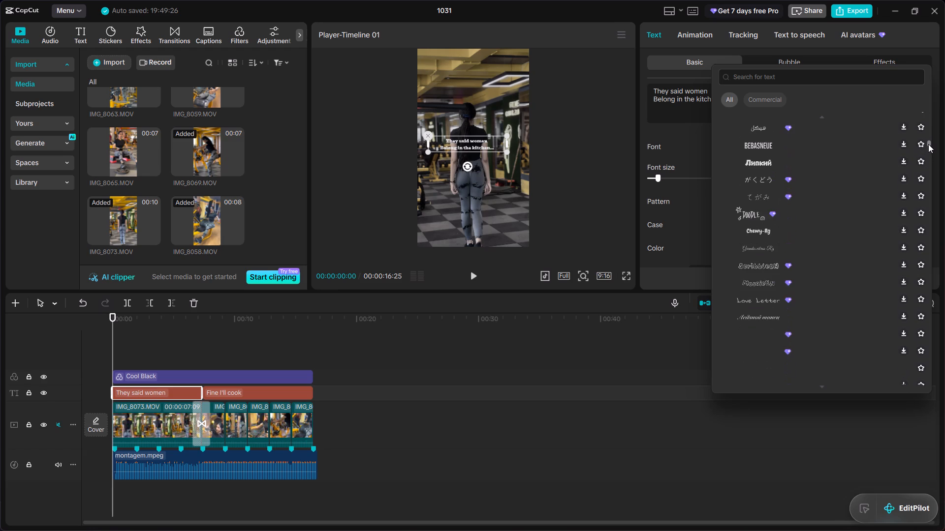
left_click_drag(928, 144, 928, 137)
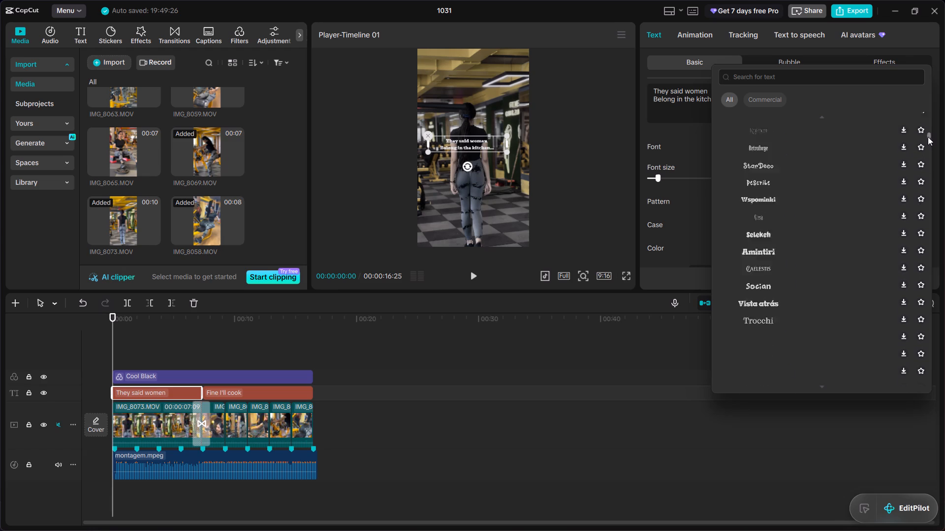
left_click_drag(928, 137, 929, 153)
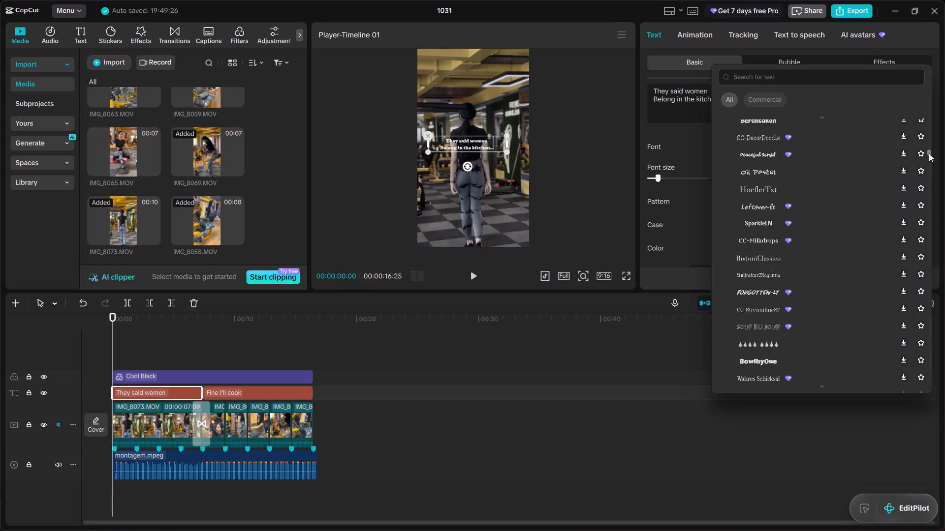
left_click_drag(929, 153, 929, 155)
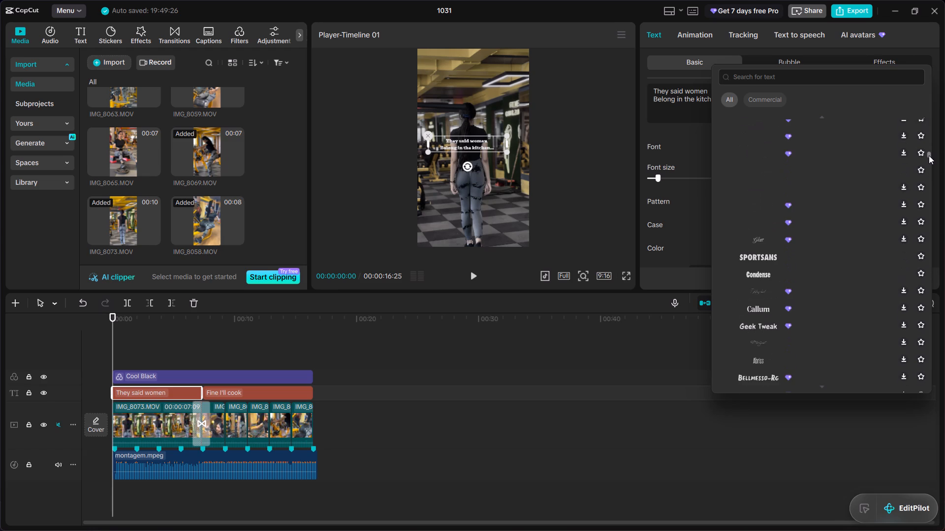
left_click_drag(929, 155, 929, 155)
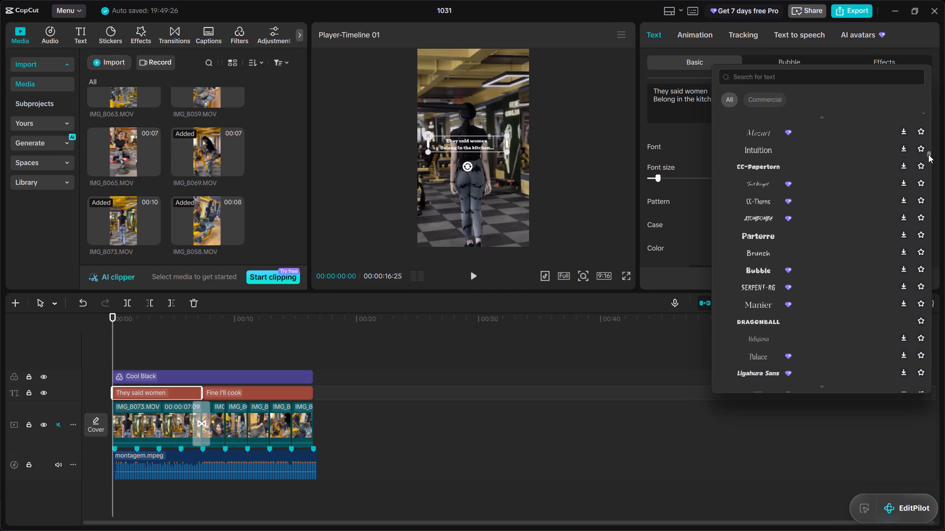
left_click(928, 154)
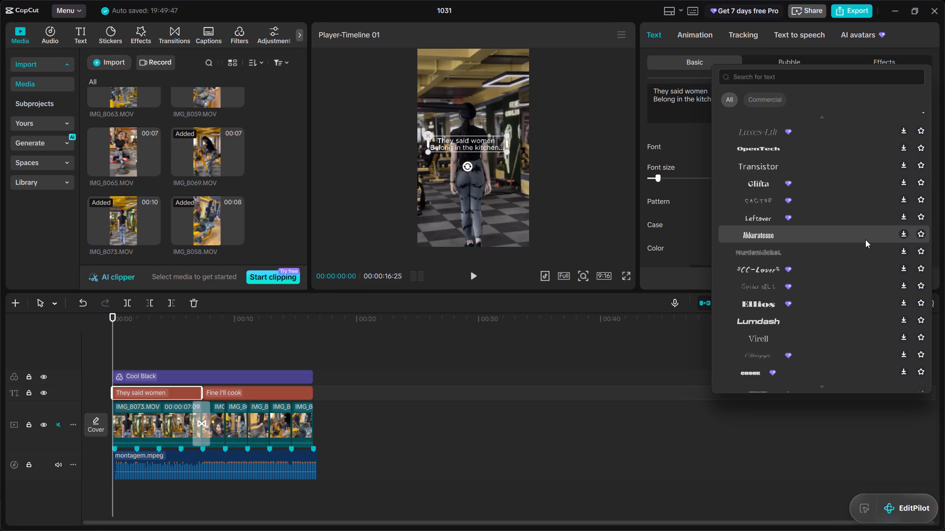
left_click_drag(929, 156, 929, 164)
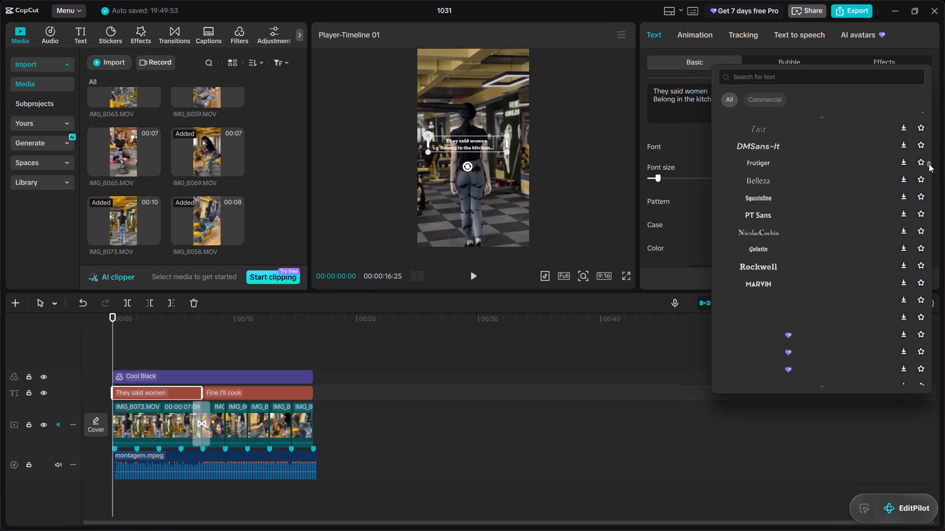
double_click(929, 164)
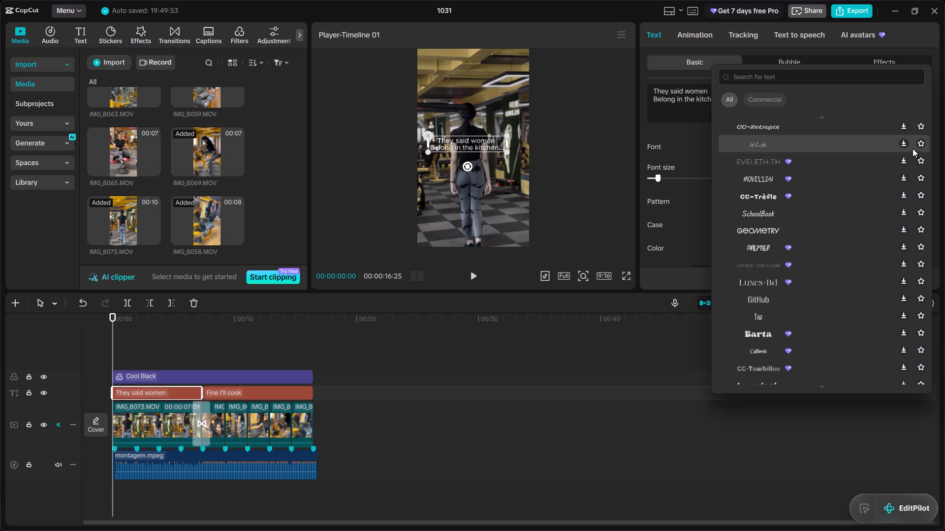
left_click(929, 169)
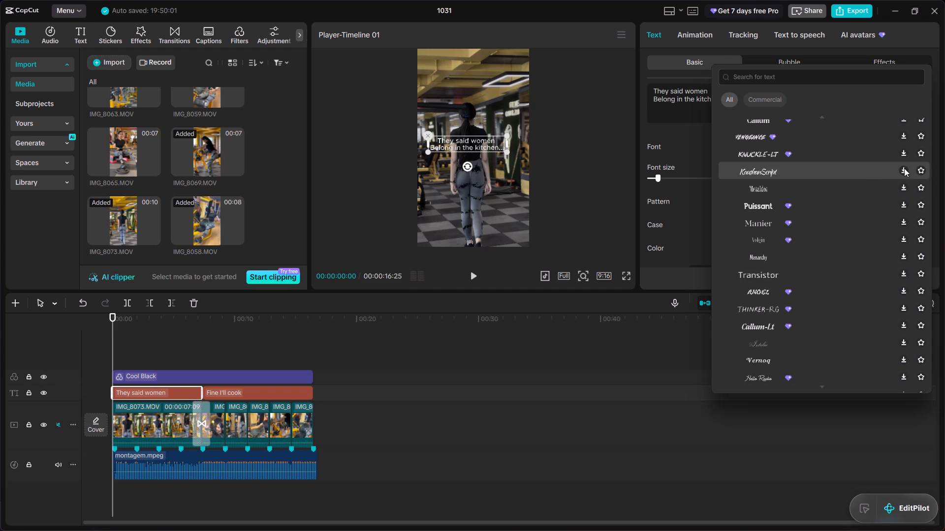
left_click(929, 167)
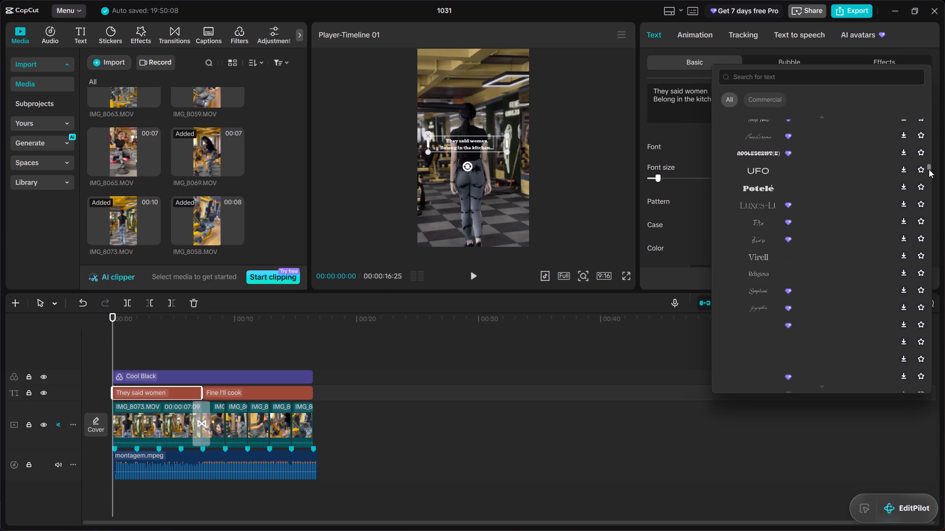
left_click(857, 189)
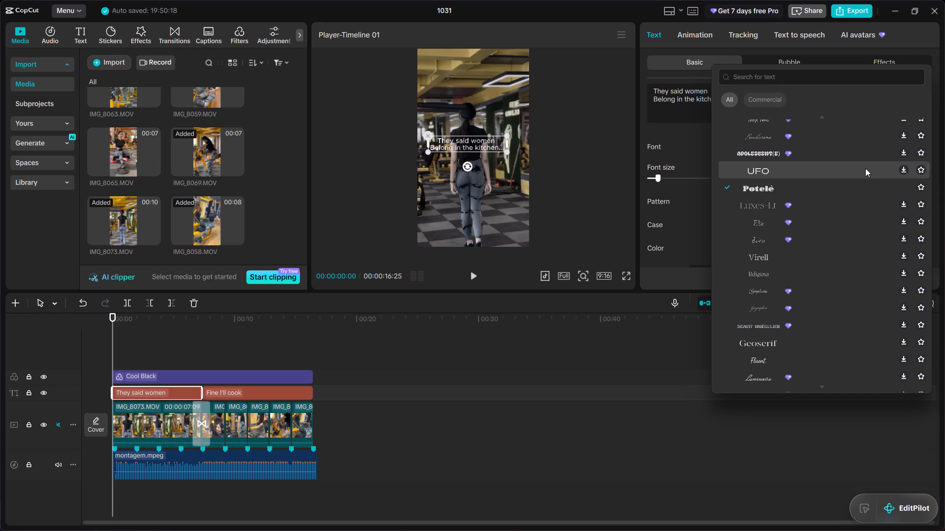
Search the fonts for "roboto", apply Roboto-Blk to the "They said women" text and close the font list.
left_click_drag(930, 170, 930, 159)
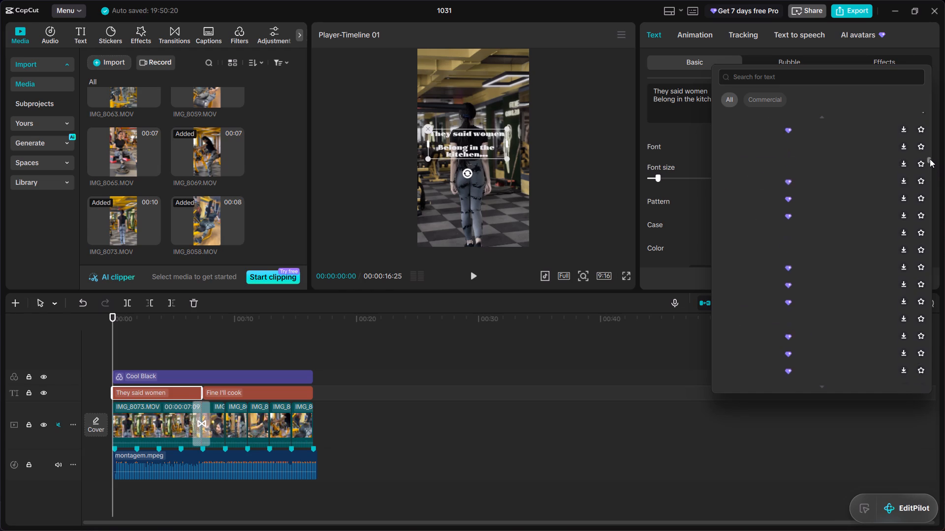
left_click_drag(930, 159, 929, 104)
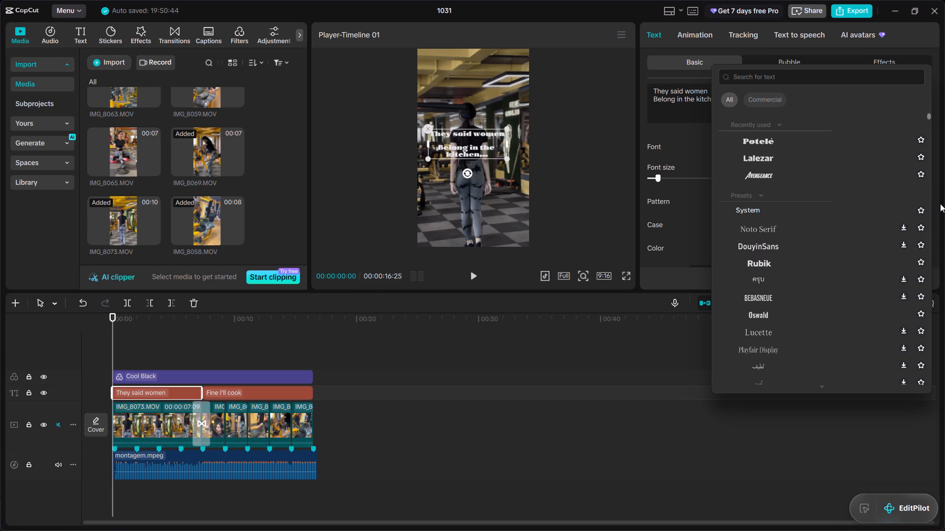
left_click(832, 78)
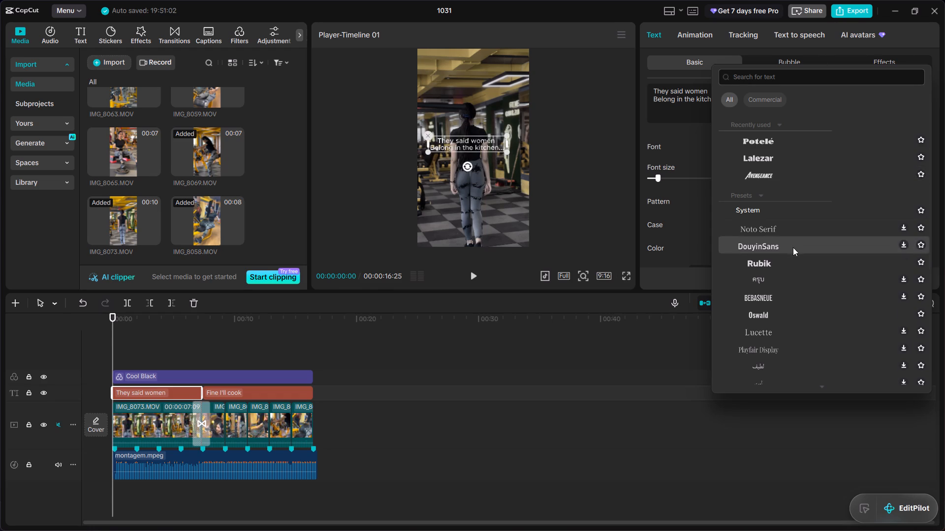
type("roboto")
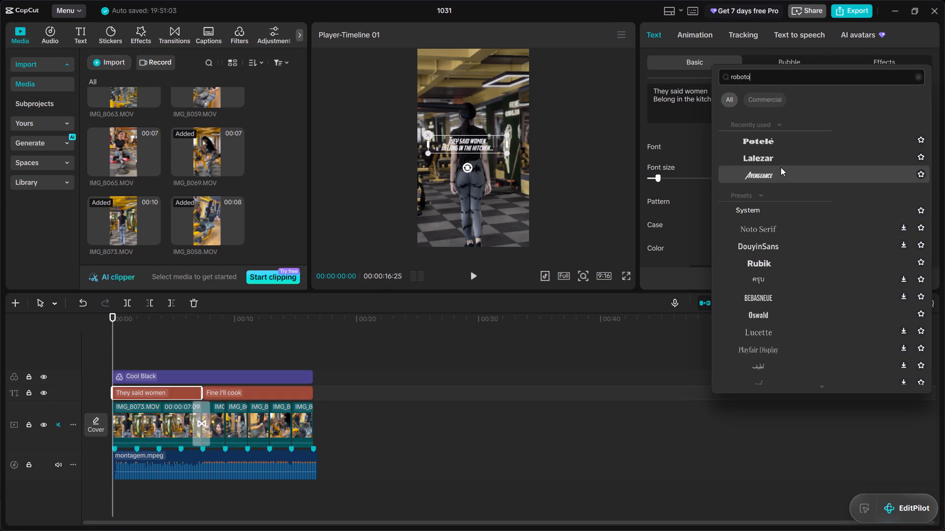
key("Return")
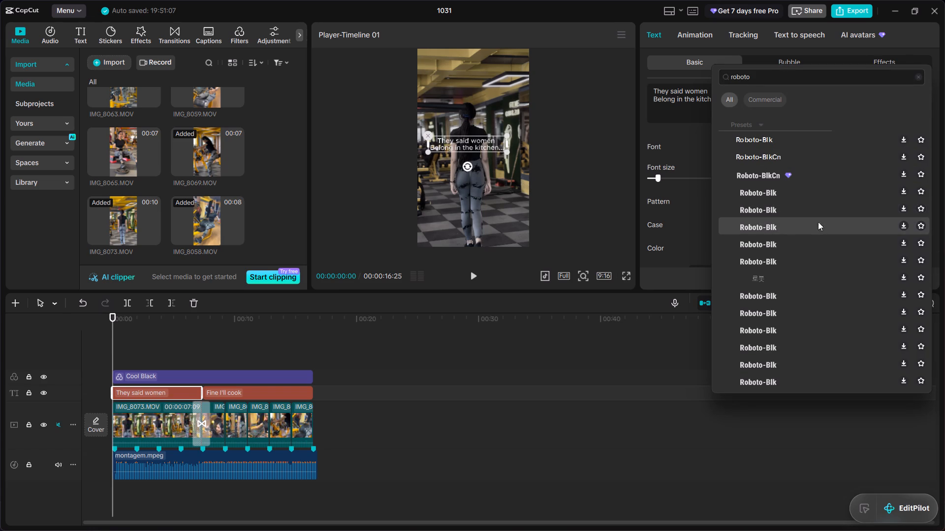
left_click(812, 197)
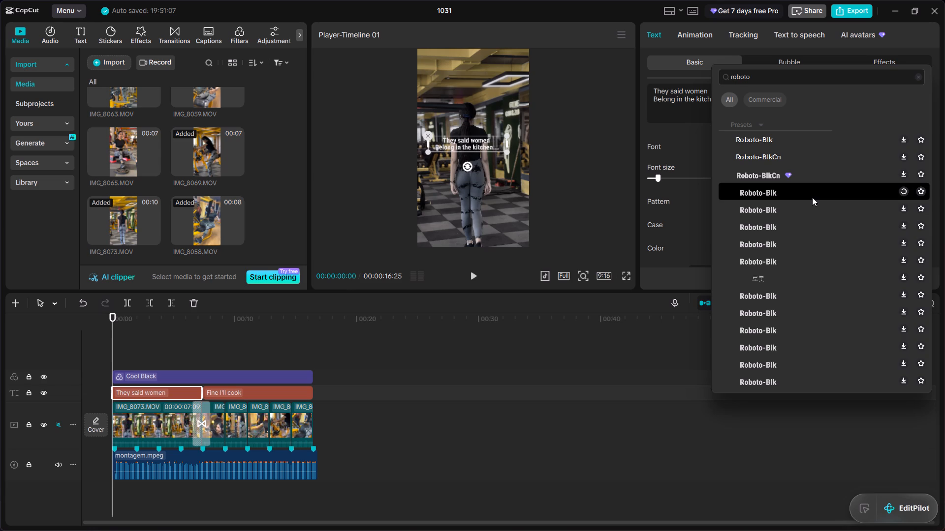
left_click(678, 133)
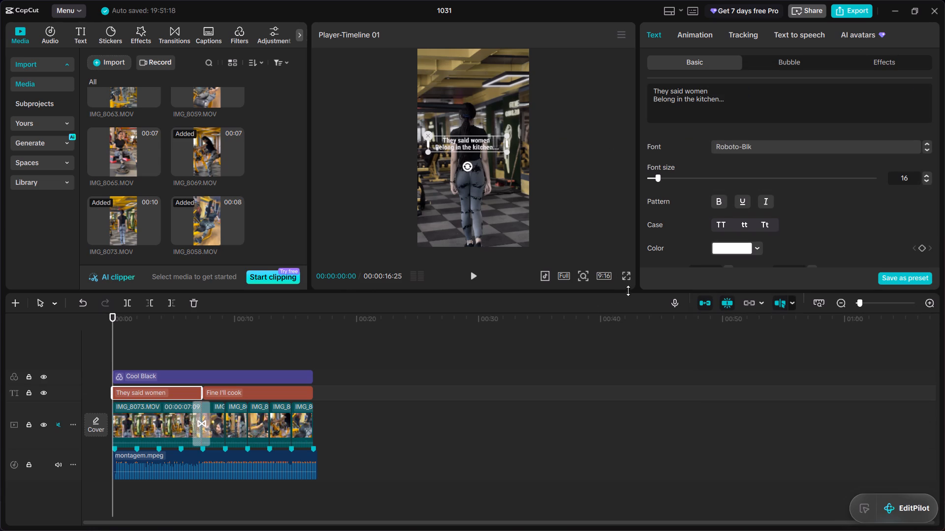
Preview the "They said women" text in full screen and return to the editor.
left_click(626, 280)
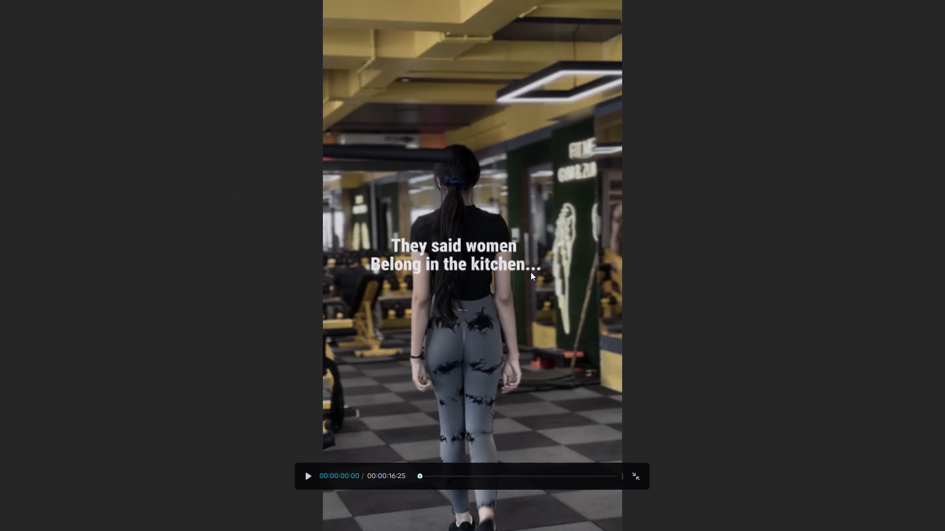
key("Escape")
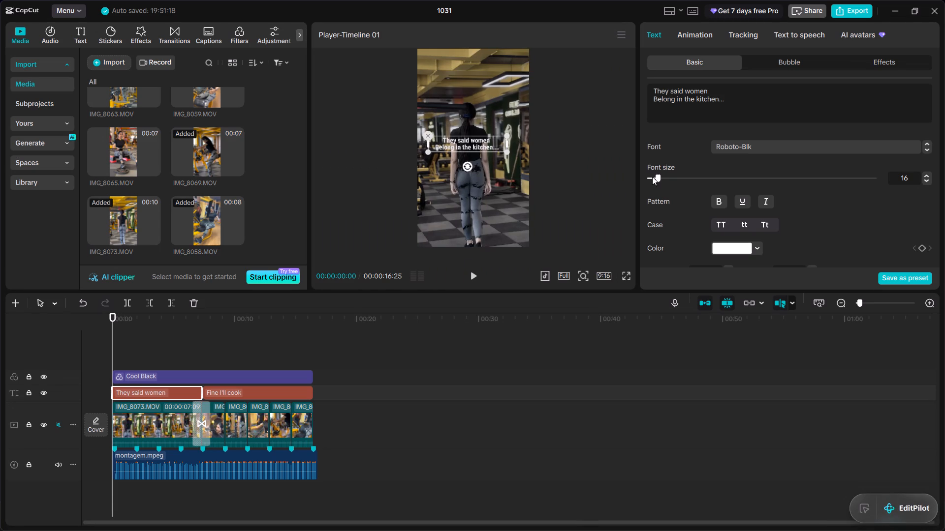
Turn on bold for the "They said women" text.
left_click(716, 203)
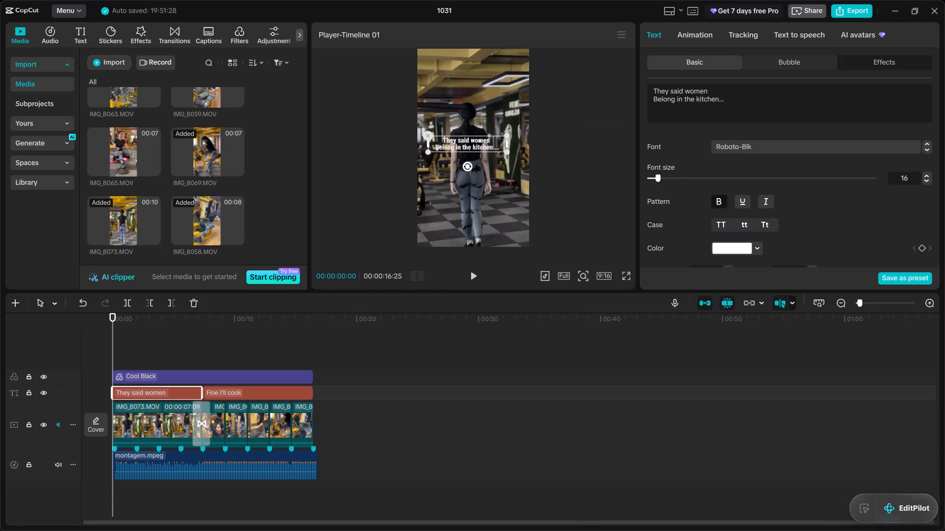
key("h")
key("z")
Reopen the font list for the "They said women" text.
left_click(774, 154)
left_click(768, 142)
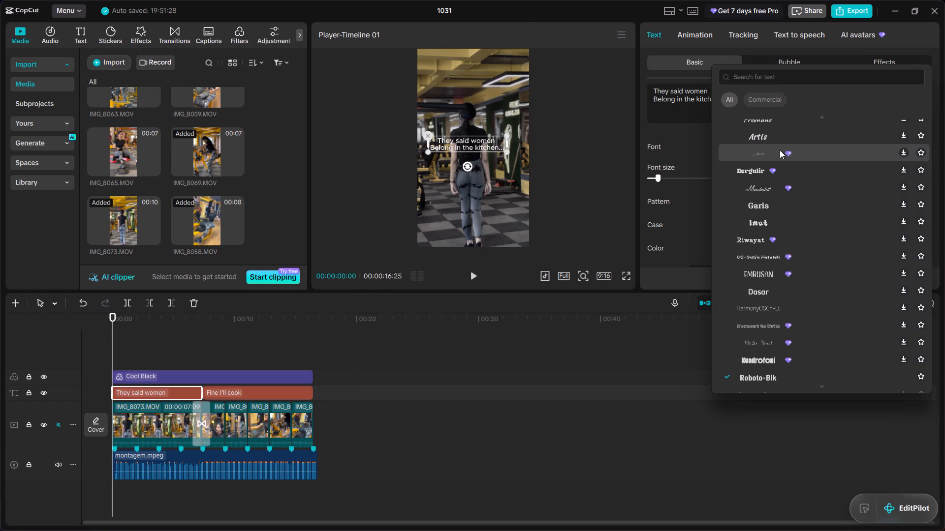
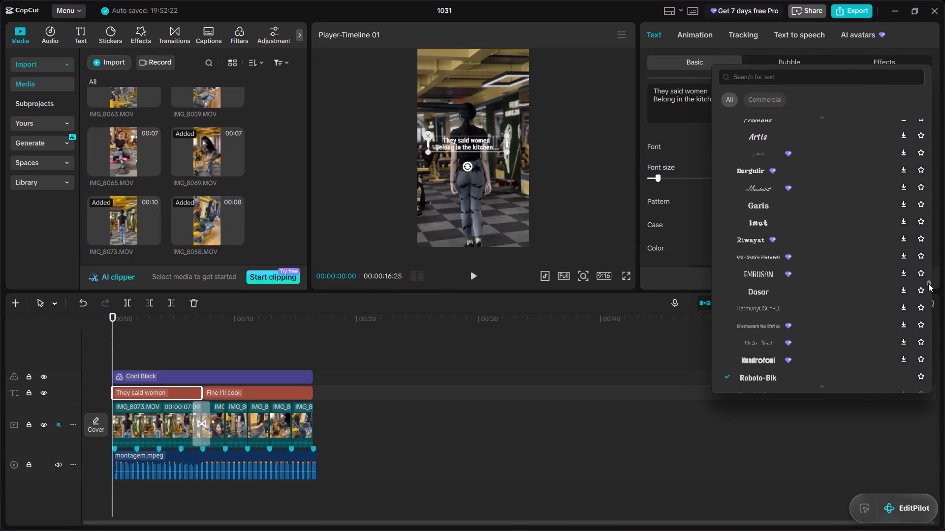
Apply the Montserrat font to the "They said women" text and close the font list.
left_click_drag(928, 283, 928, 293)
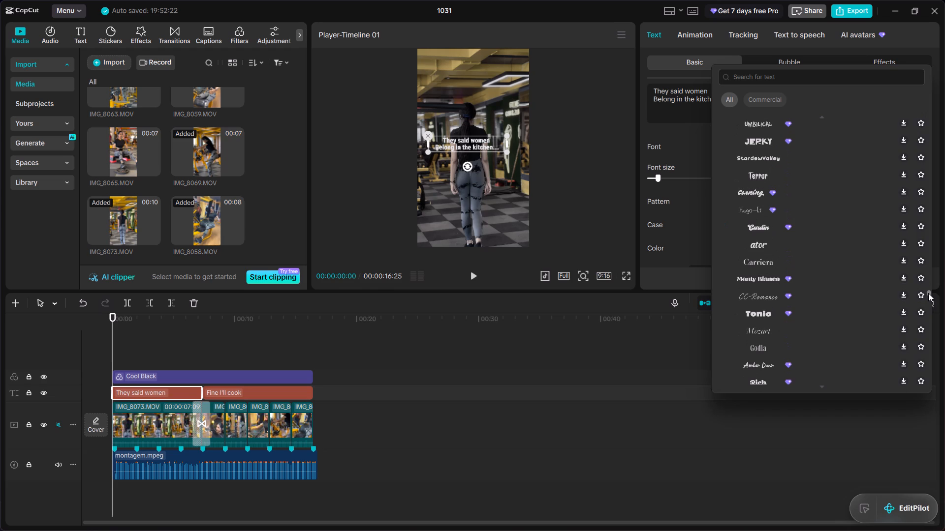
left_click_drag(928, 293, 927, 299)
left_click(788, 204)
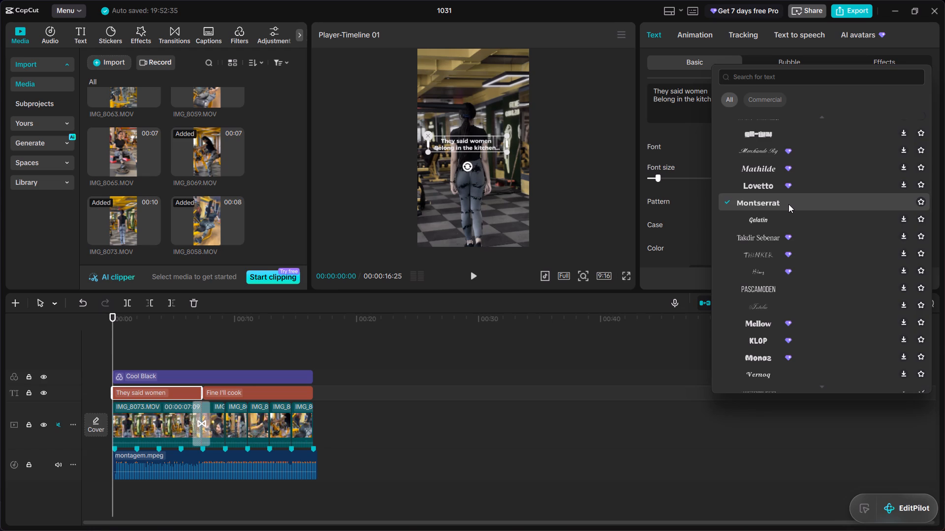
left_click(788, 204)
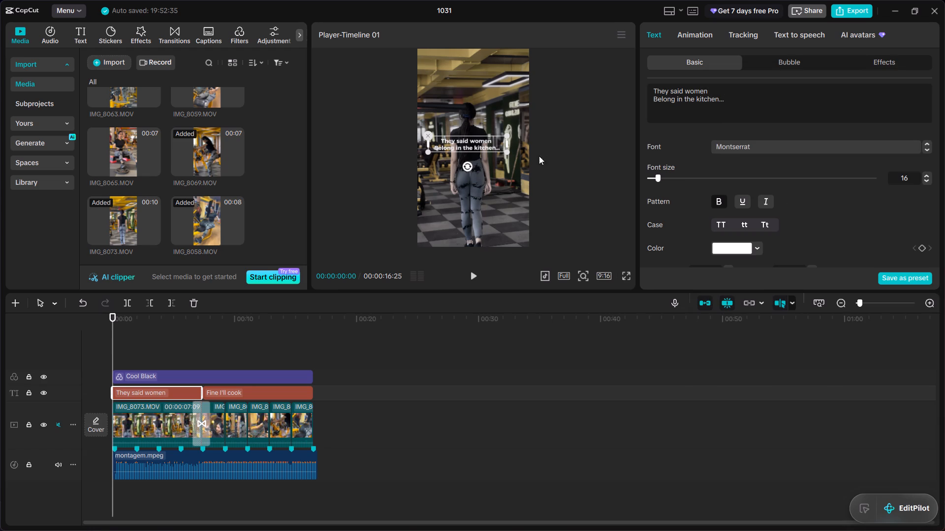
Check the "They said women" text in the full-screen preview twice, returning to the editor each time.
left_click(627, 275)
key("Escape")
left_click(625, 274)
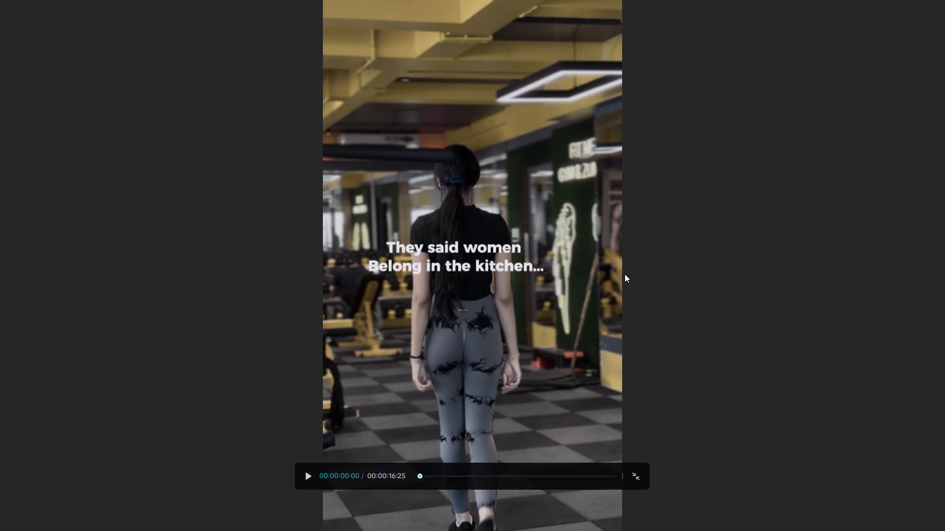
key("Escape")
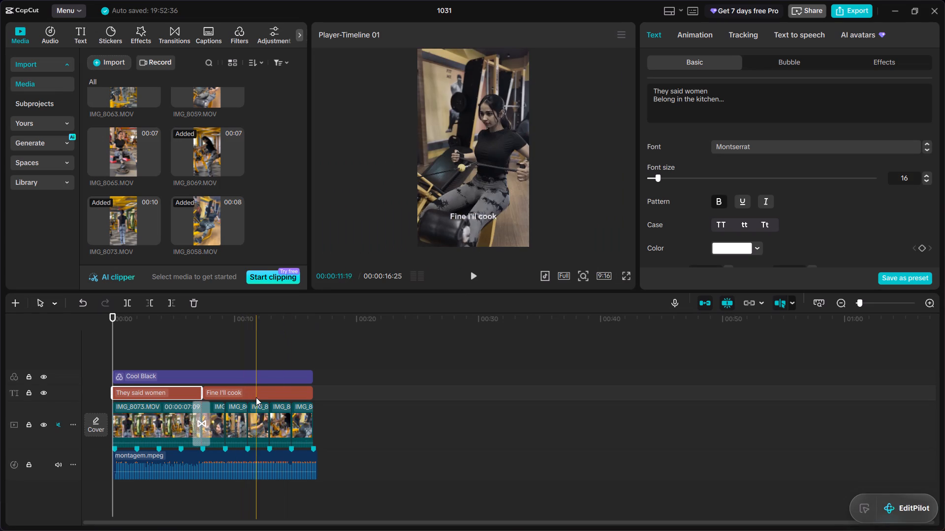
Select the "Fine I'll cook" text clip and change its font to Montserrat.
left_click(256, 397)
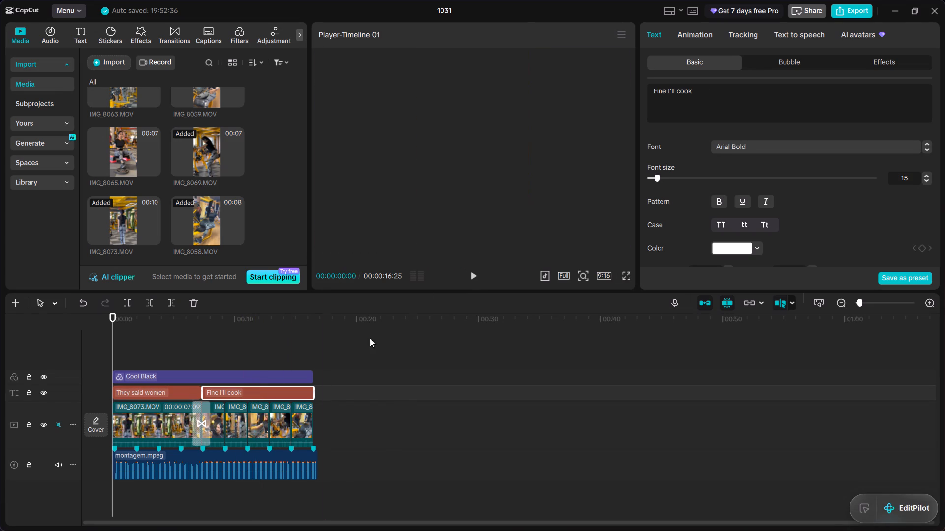
left_click(761, 144)
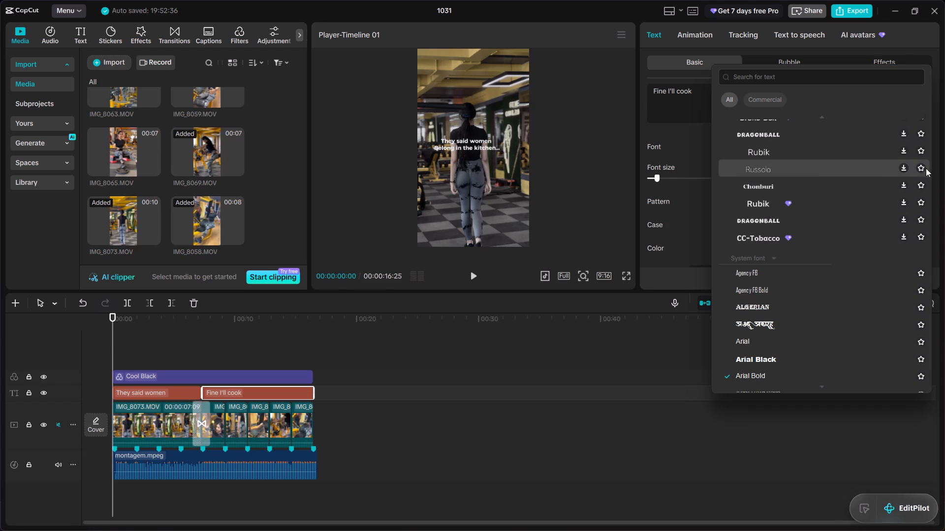
left_click_drag(930, 370, 931, 233)
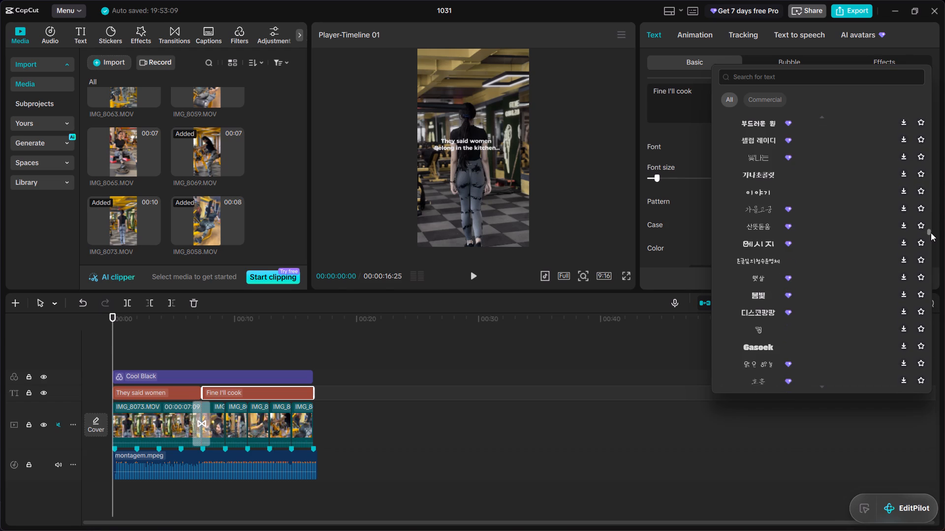
left_click_drag(931, 233, 931, 67)
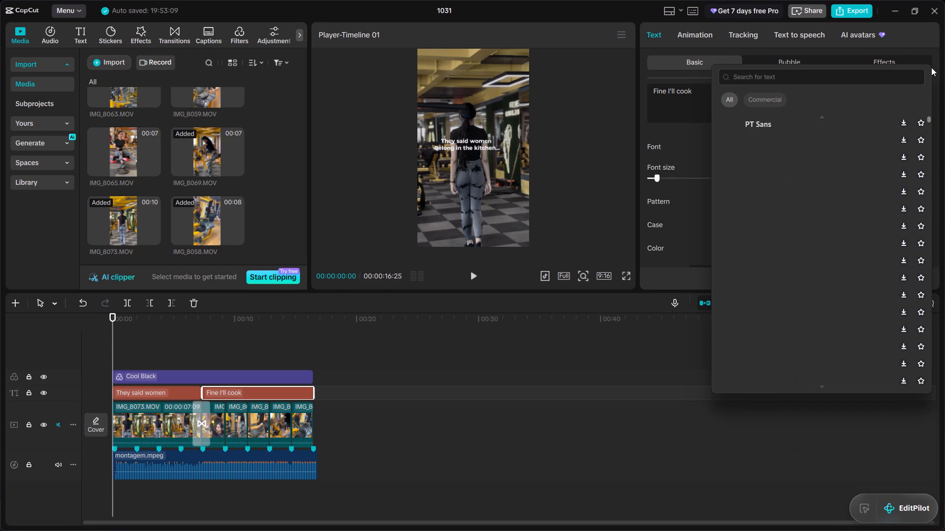
left_click_drag(931, 67, 931, 50)
left_click(809, 138)
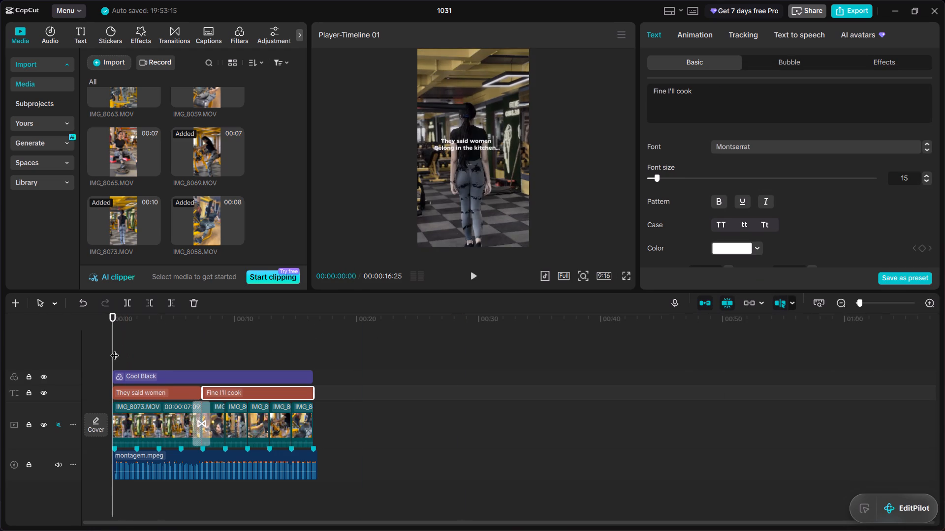
Scrub through the whole edit to review both texts, ending with the playhead back at the start.
left_click_drag(115, 349, 215, 347)
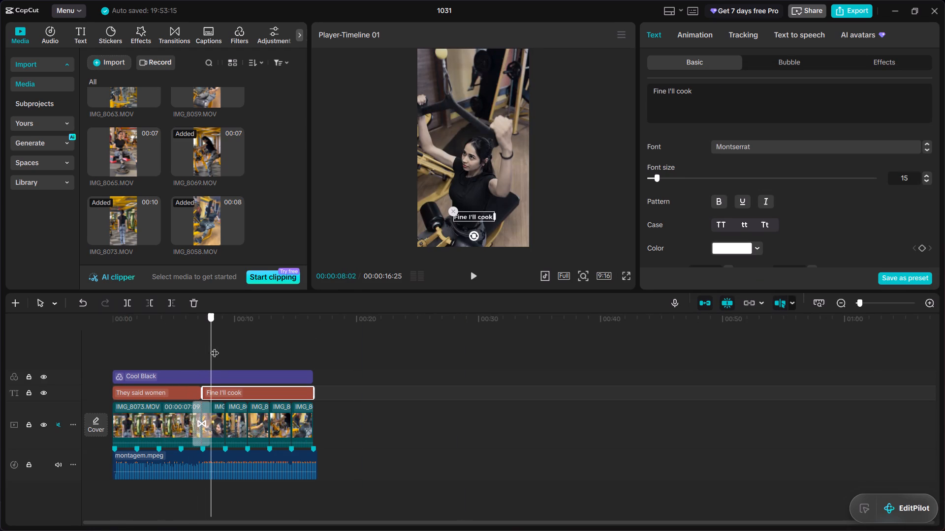
left_click_drag(215, 347, 264, 347)
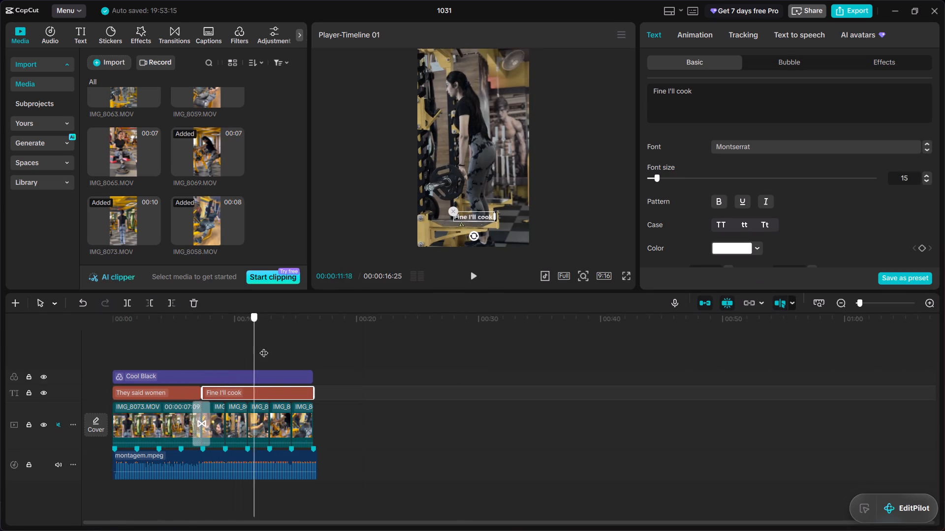
left_click_drag(264, 347, 314, 350)
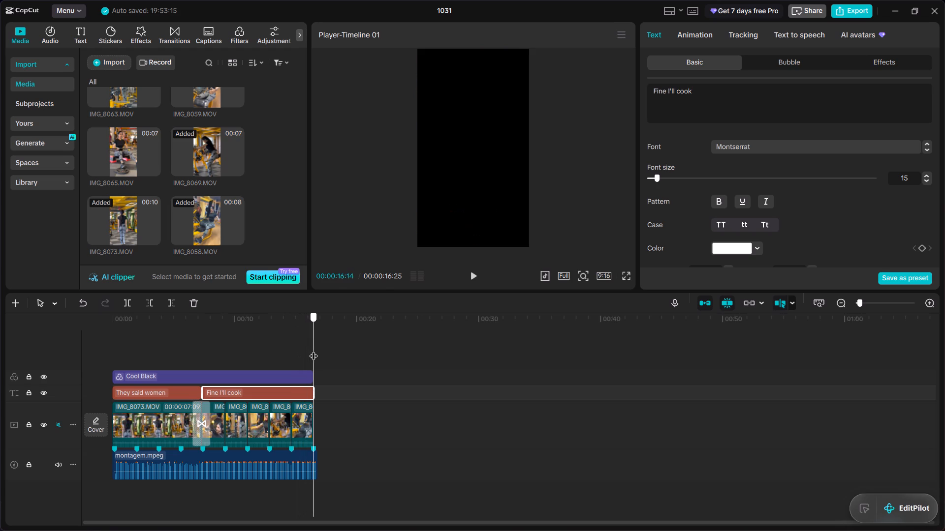
left_click_drag(314, 350, 95, 355)
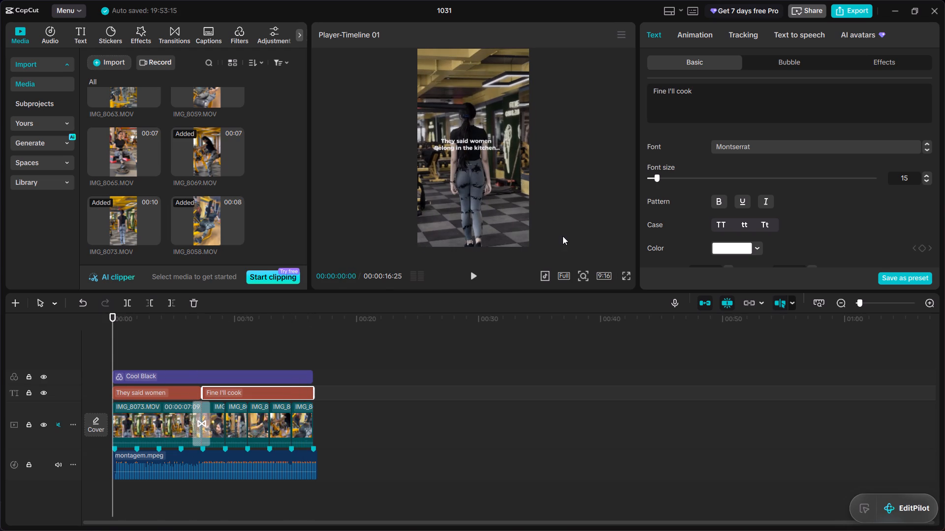
Open the full-screen preview with the playhead at the start of the edit.
left_click(628, 277)
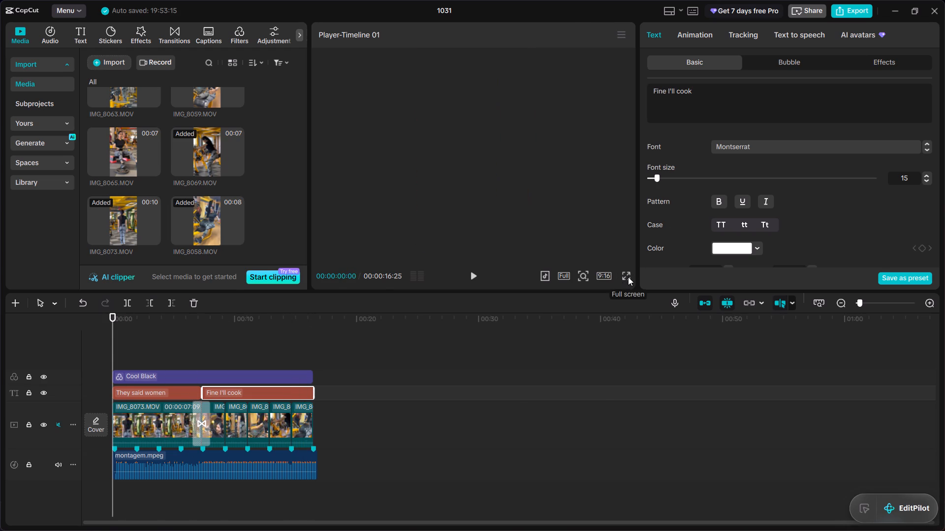